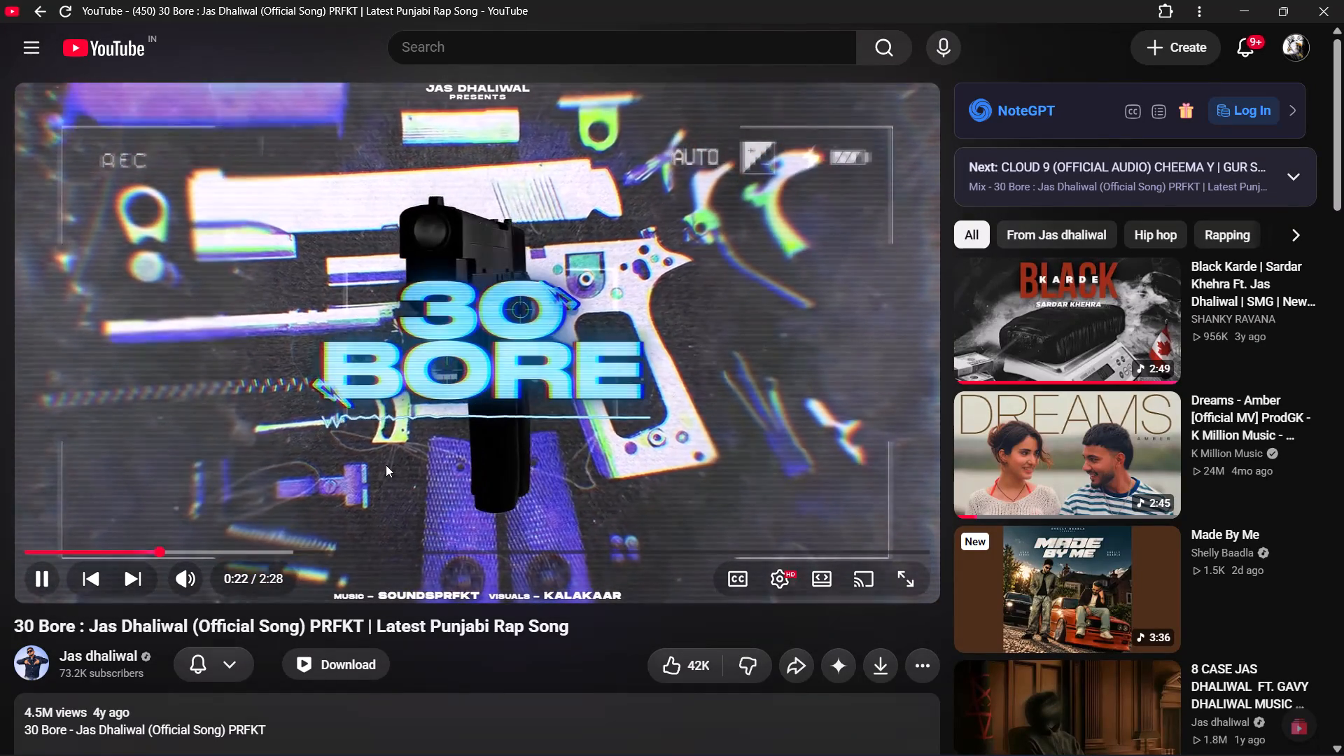
# Open the recommended "Dreams - Amber" music video and skip forward through its opening to about 0:30.
pyautogui.click(1042, 460)
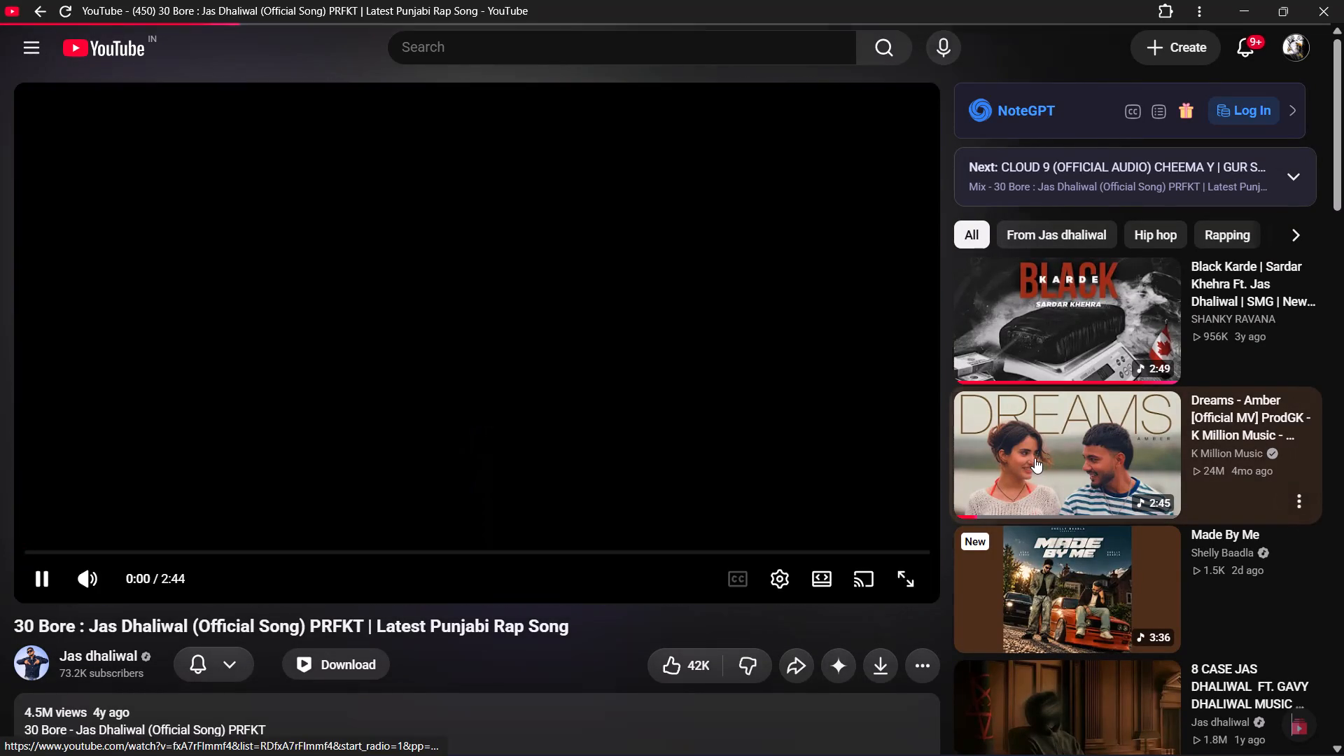
pyautogui.click(59, 417)
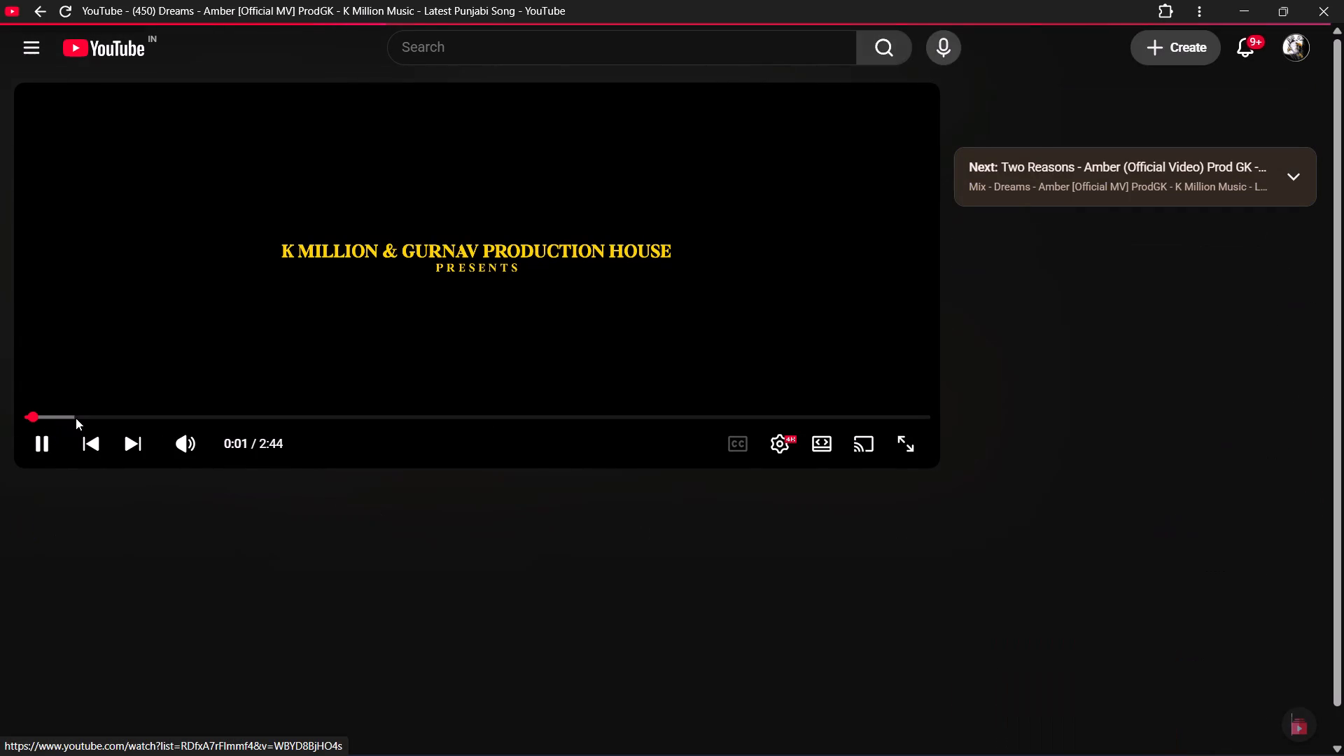
pyautogui.click(79, 418)
pyautogui.click(101, 416)
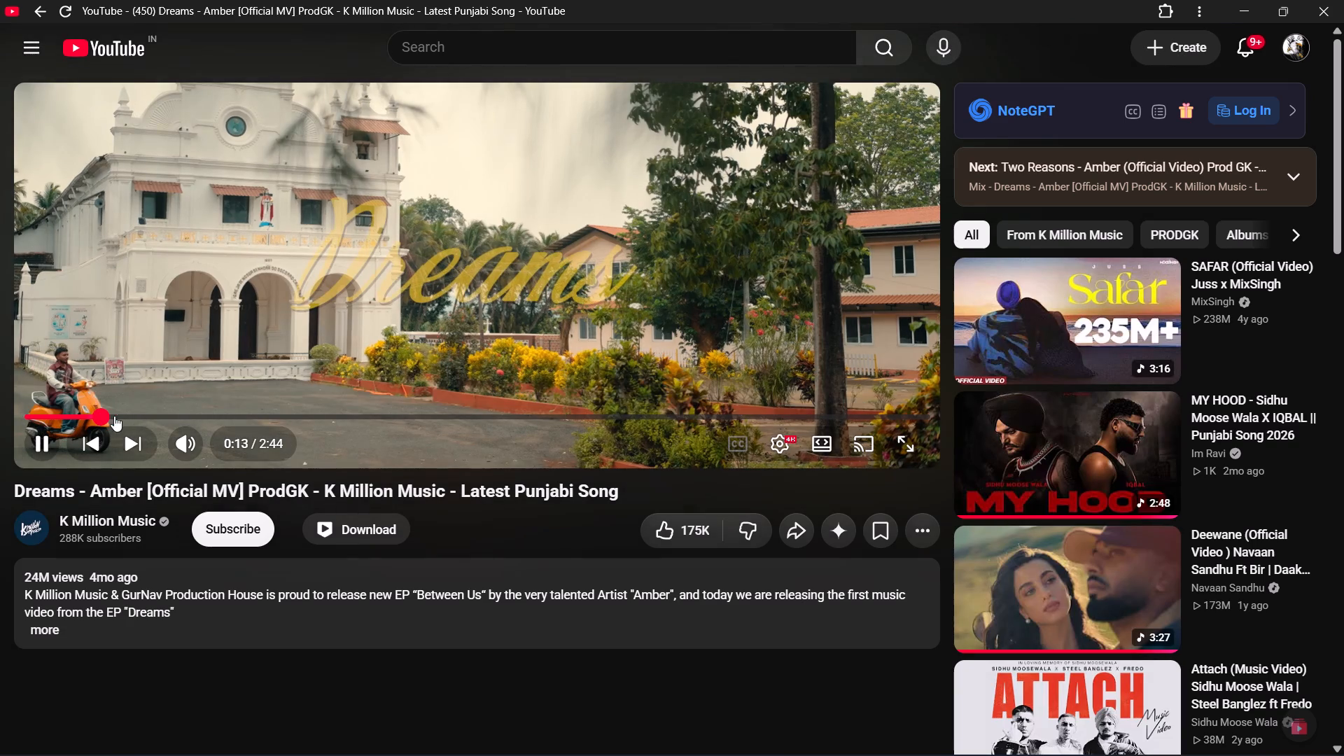
pyautogui.click(127, 420)
pyautogui.click(149, 419)
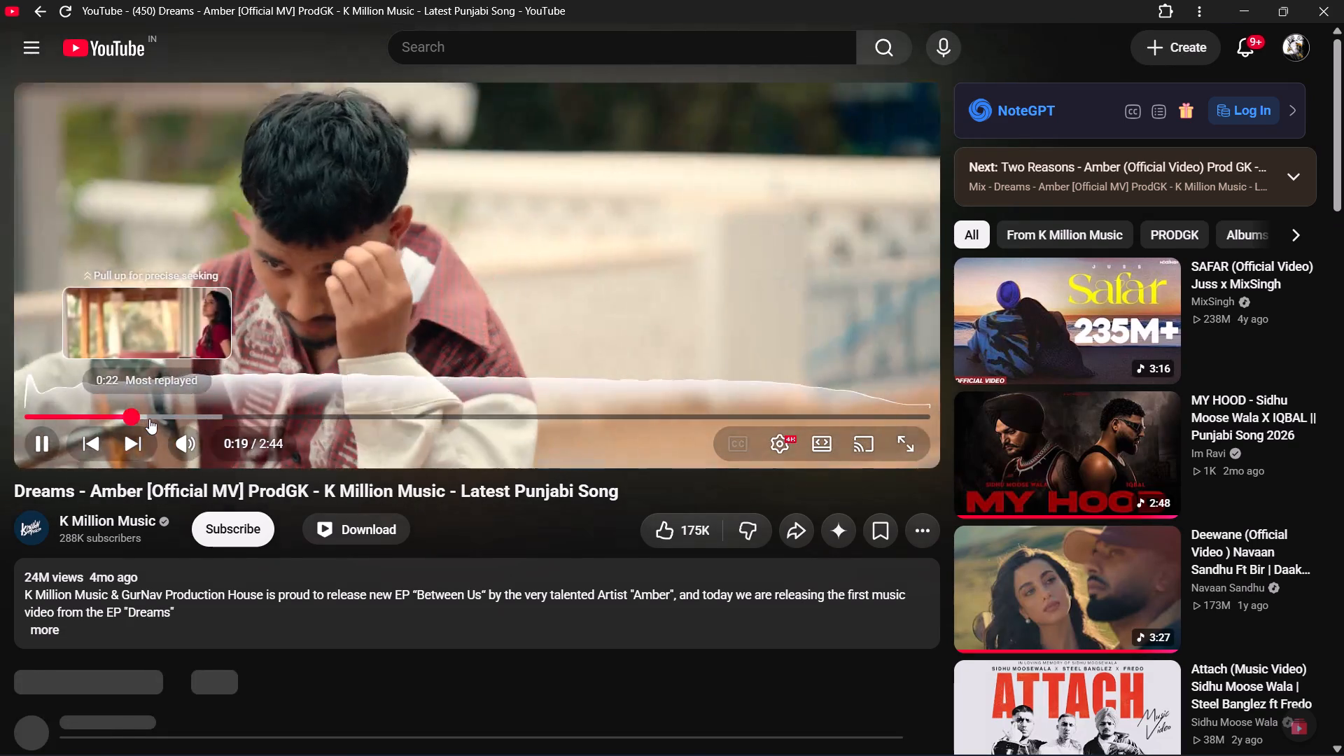
pyautogui.click(161, 419)
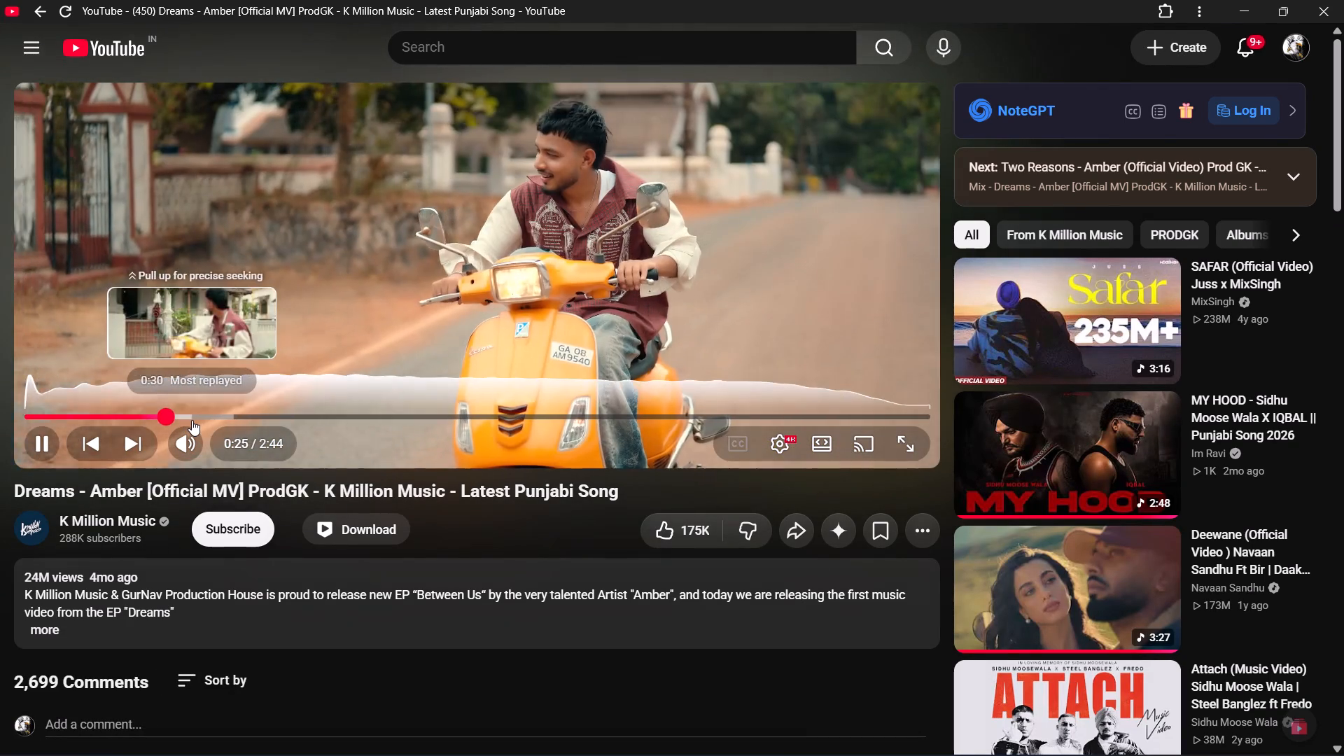
pyautogui.click(192, 420)
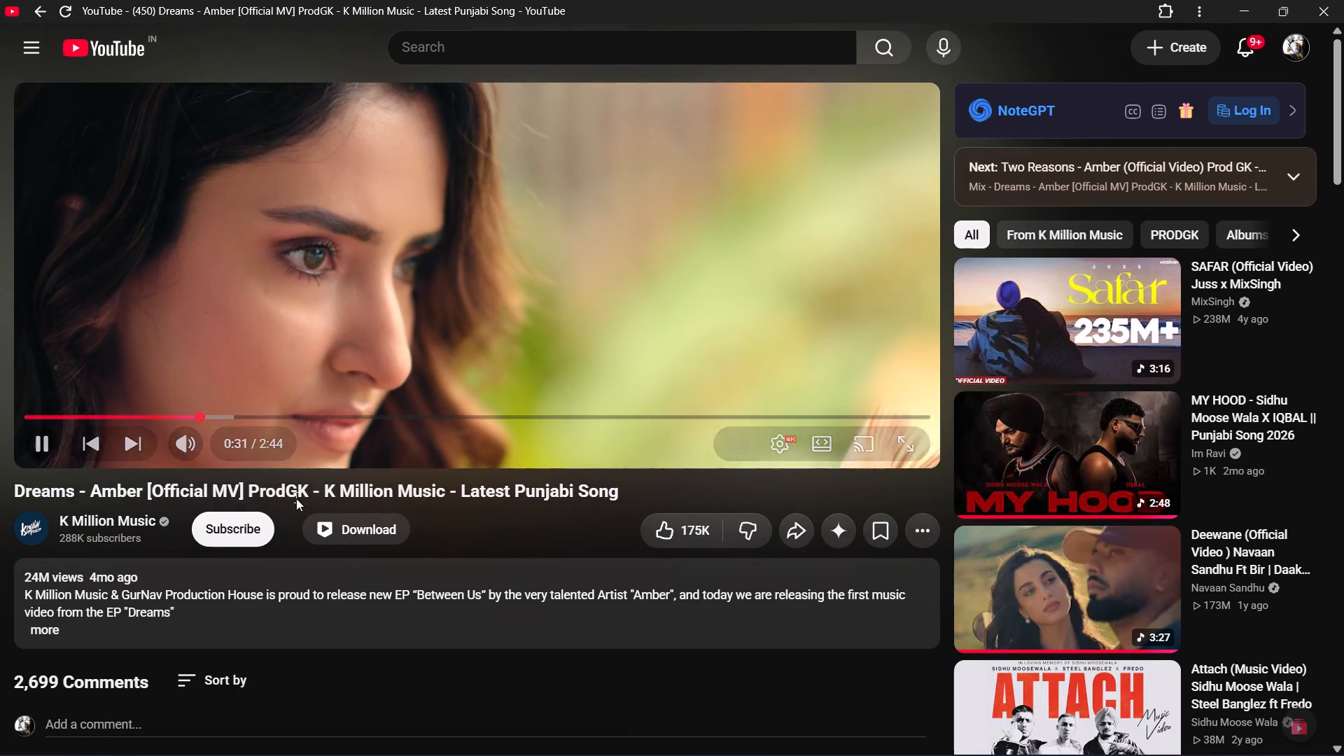
# Download the Dreams song as an MP3 at 320 Kbps with Flixmate.
pyautogui.click(336, 531)
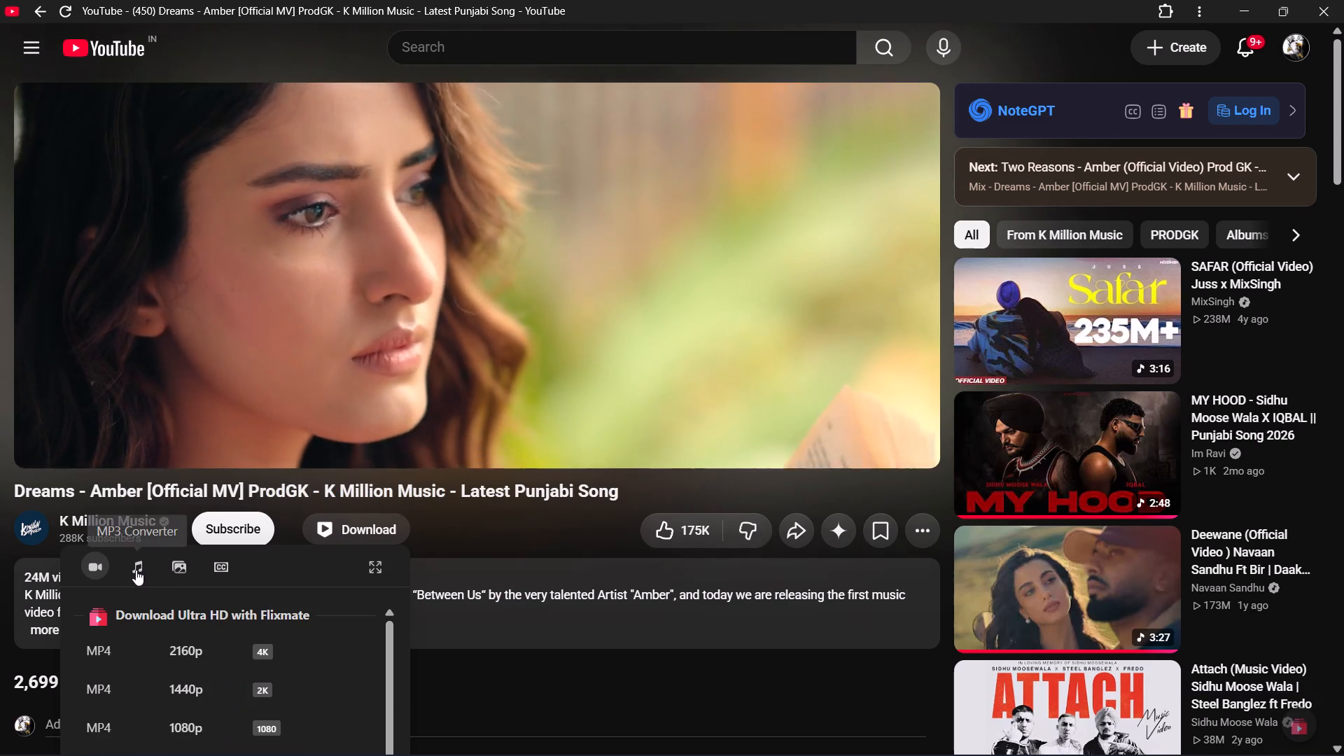
pyautogui.click(137, 566)
pyautogui.scroll(-3, 150, 584)
pyautogui.click(162, 514)
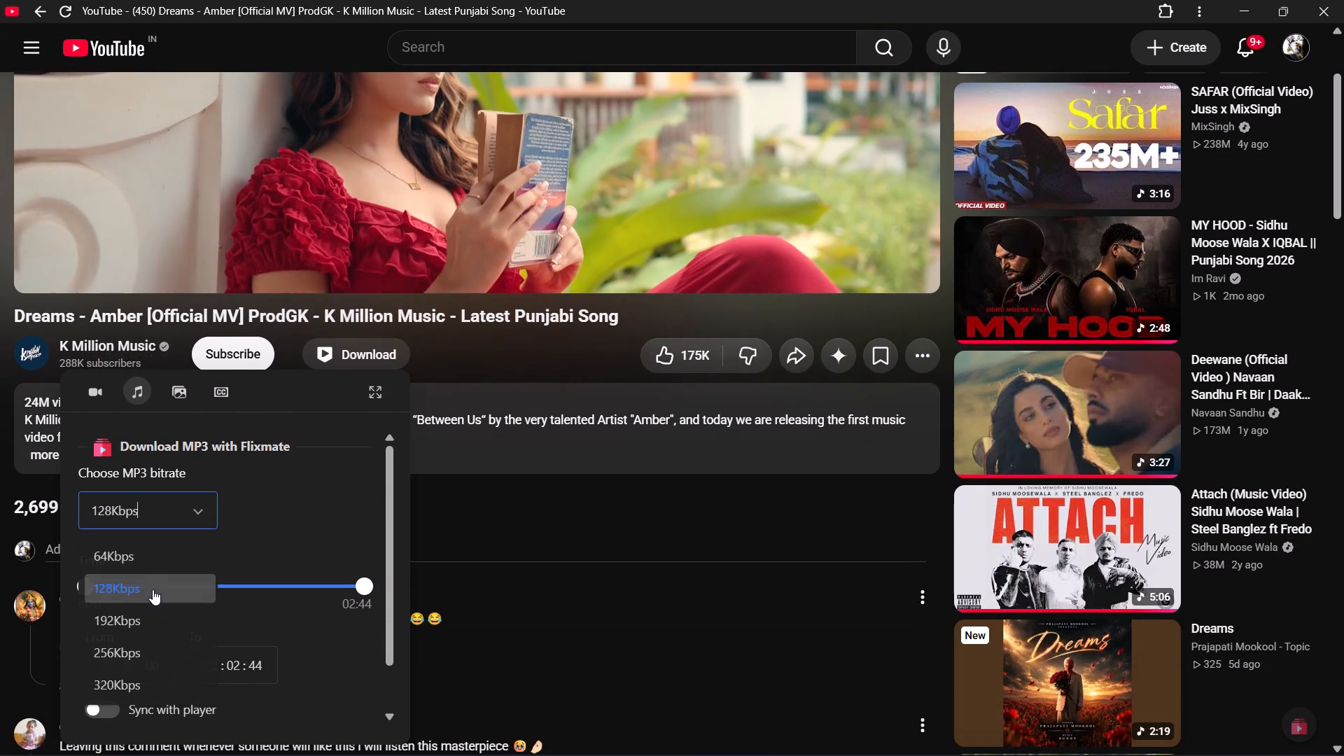
pyautogui.scroll(-2, 146, 608)
pyautogui.click(136, 633)
pyautogui.click(309, 704)
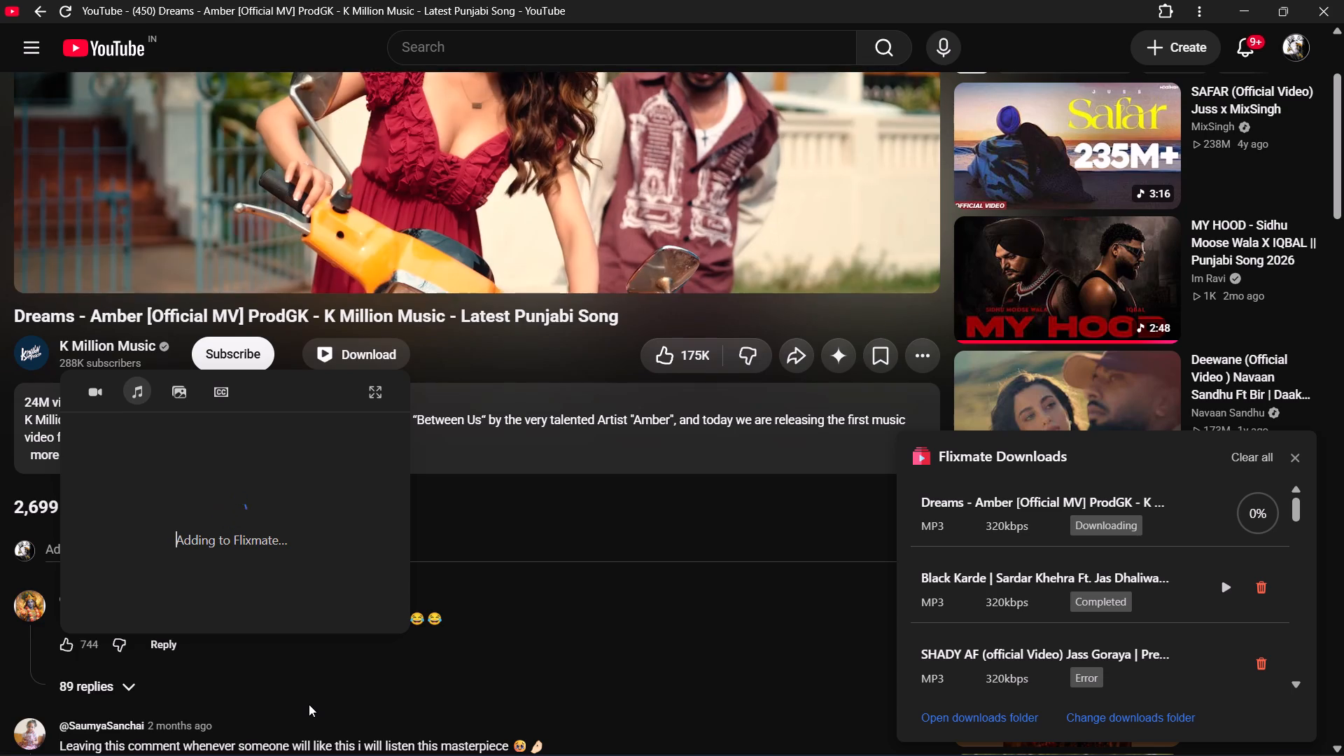
# Connect the CB-Fury Max audio device over Bluetooth.
pyautogui.click(1239, 755)
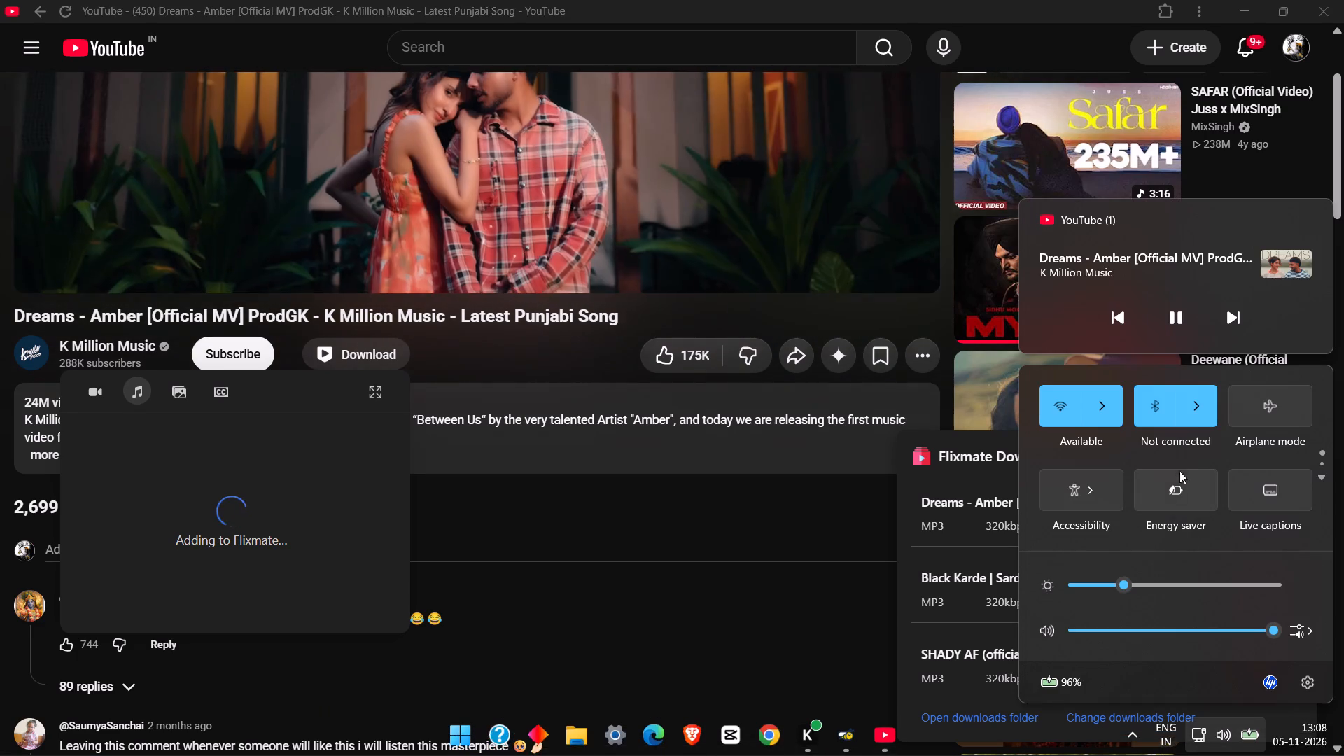
pyautogui.click(1198, 407)
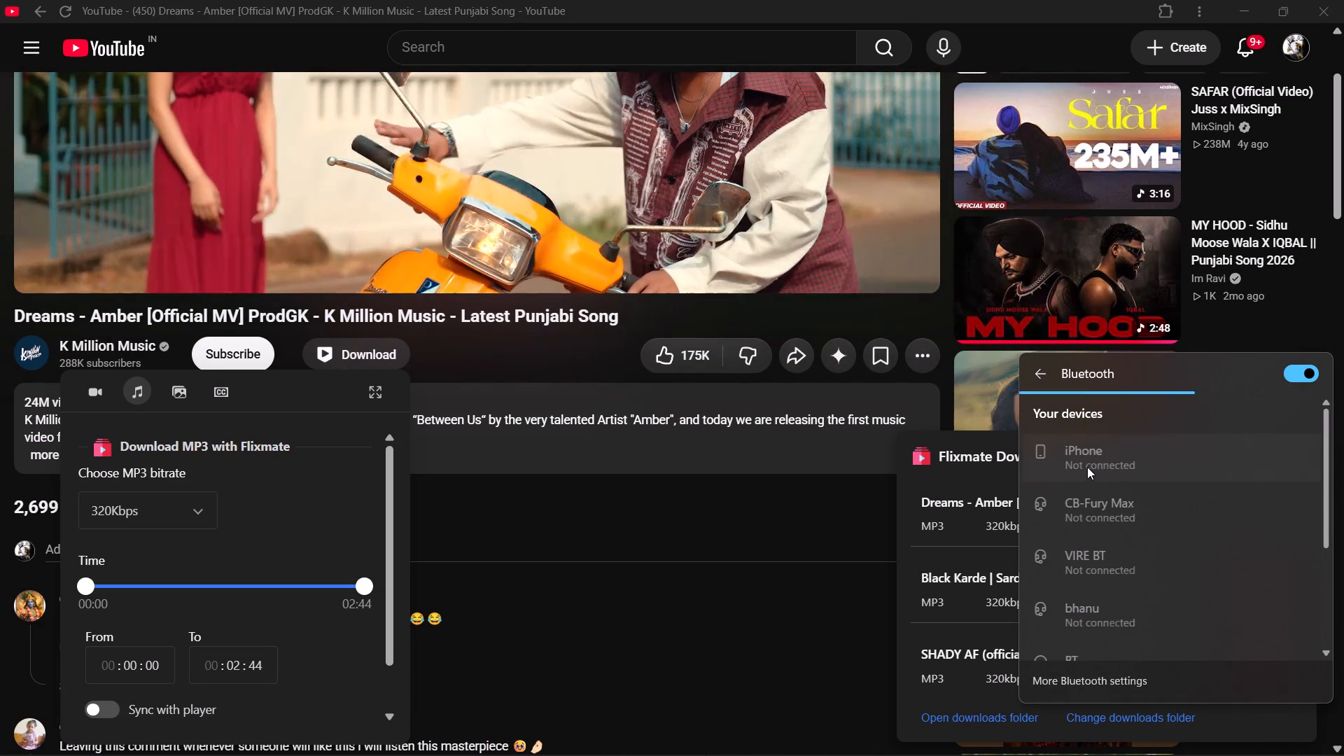
pyautogui.click(1090, 497)
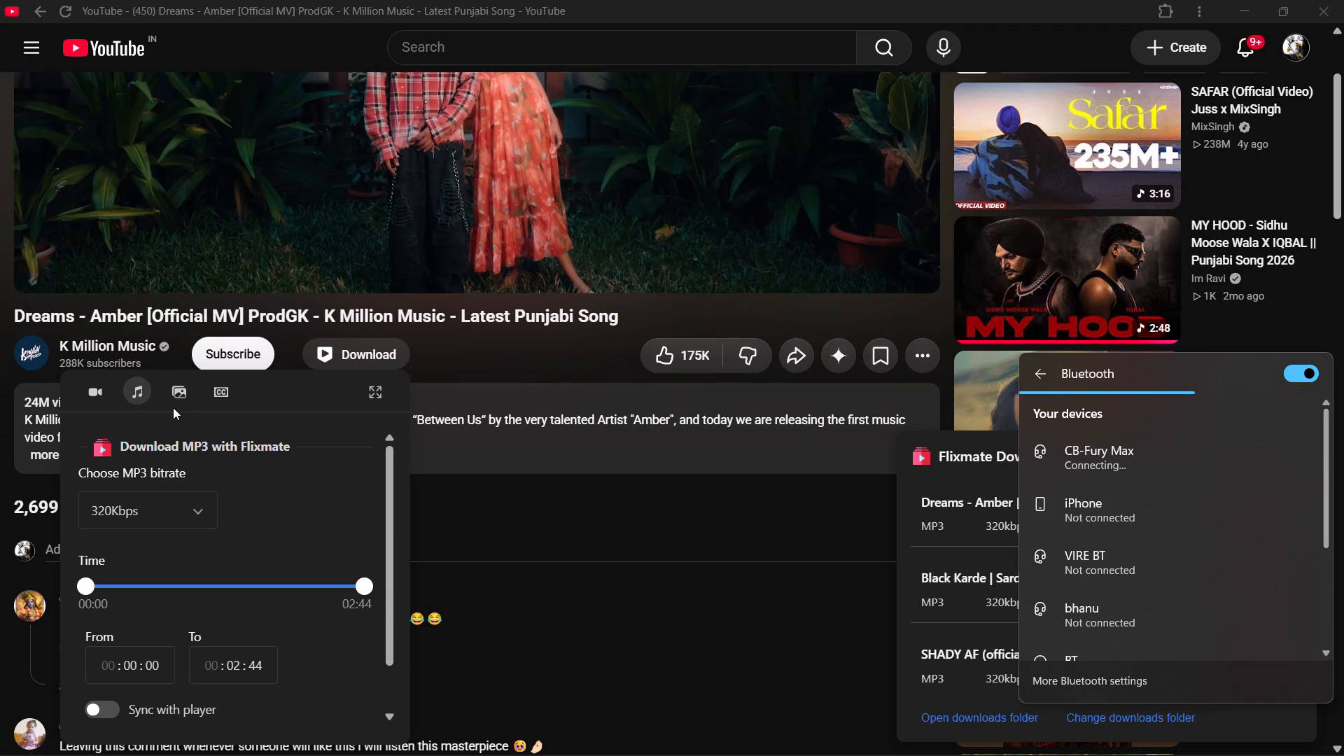
# Download the Dreams video's thumbnail at Maximum Resolution (1280x720) with Flixmate.
pyautogui.click(167, 393)
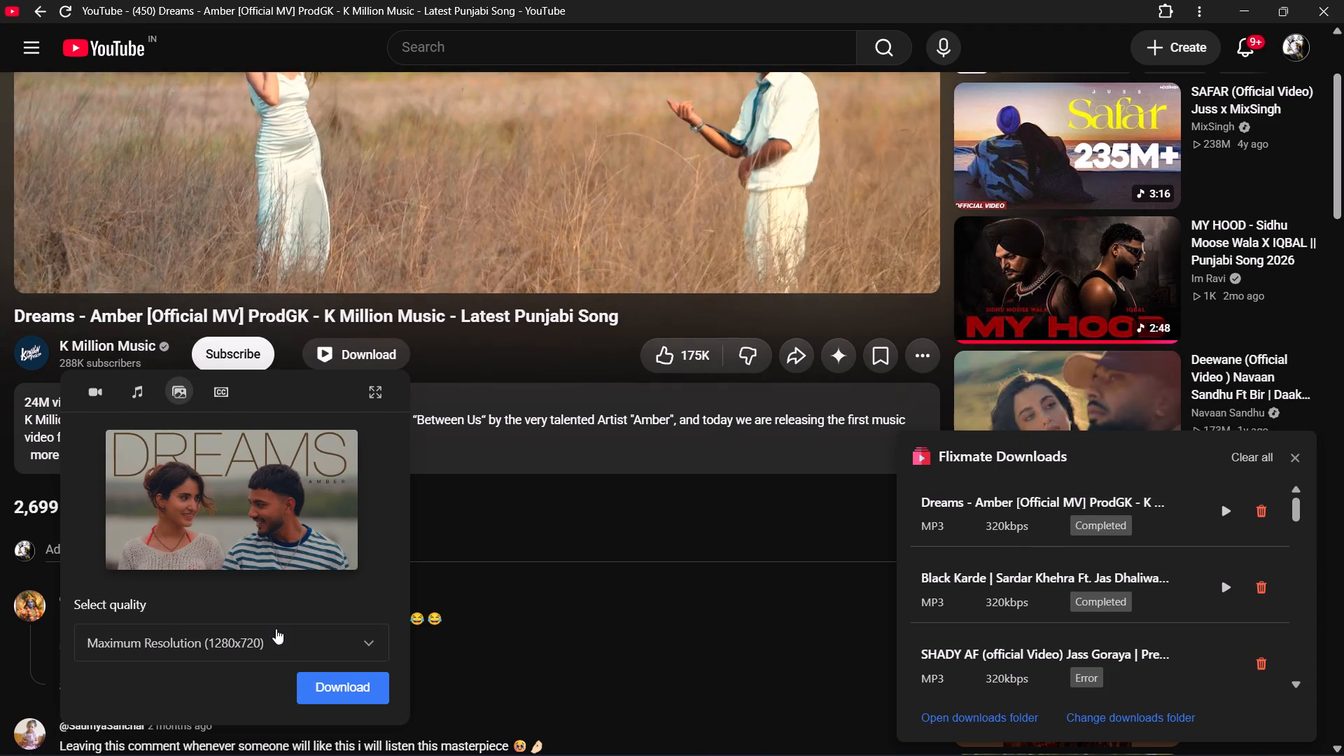
pyautogui.click(324, 687)
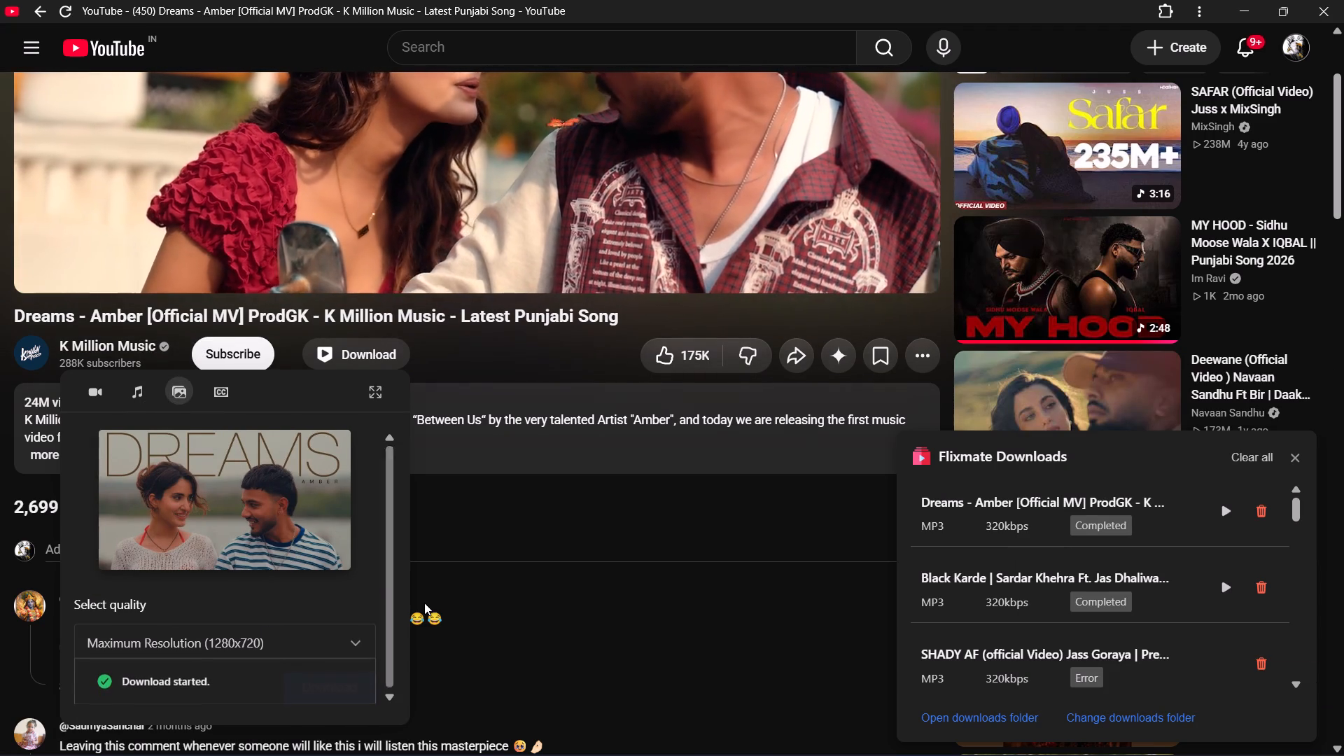
# Launch CapCut from the Creativity group of installed apps.
pyautogui.scroll(4, 514, 558)
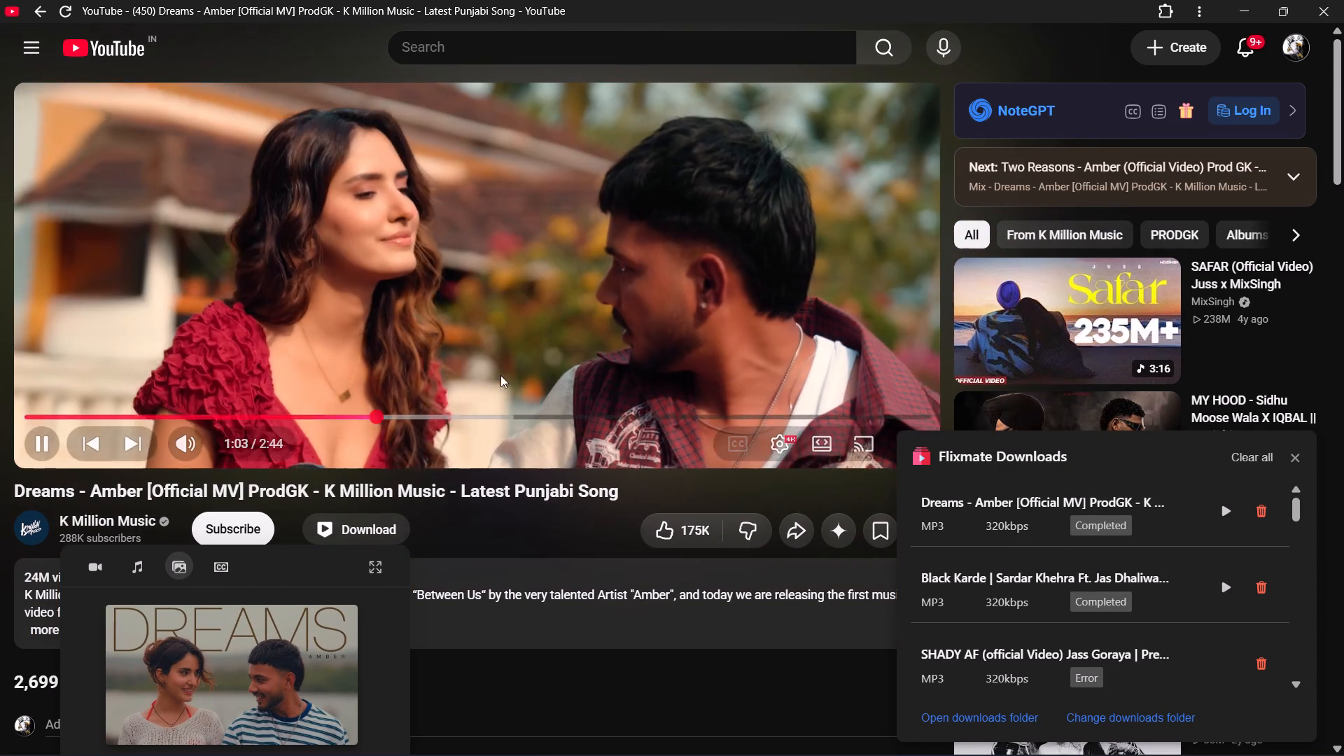
pyautogui.click(472, 735)
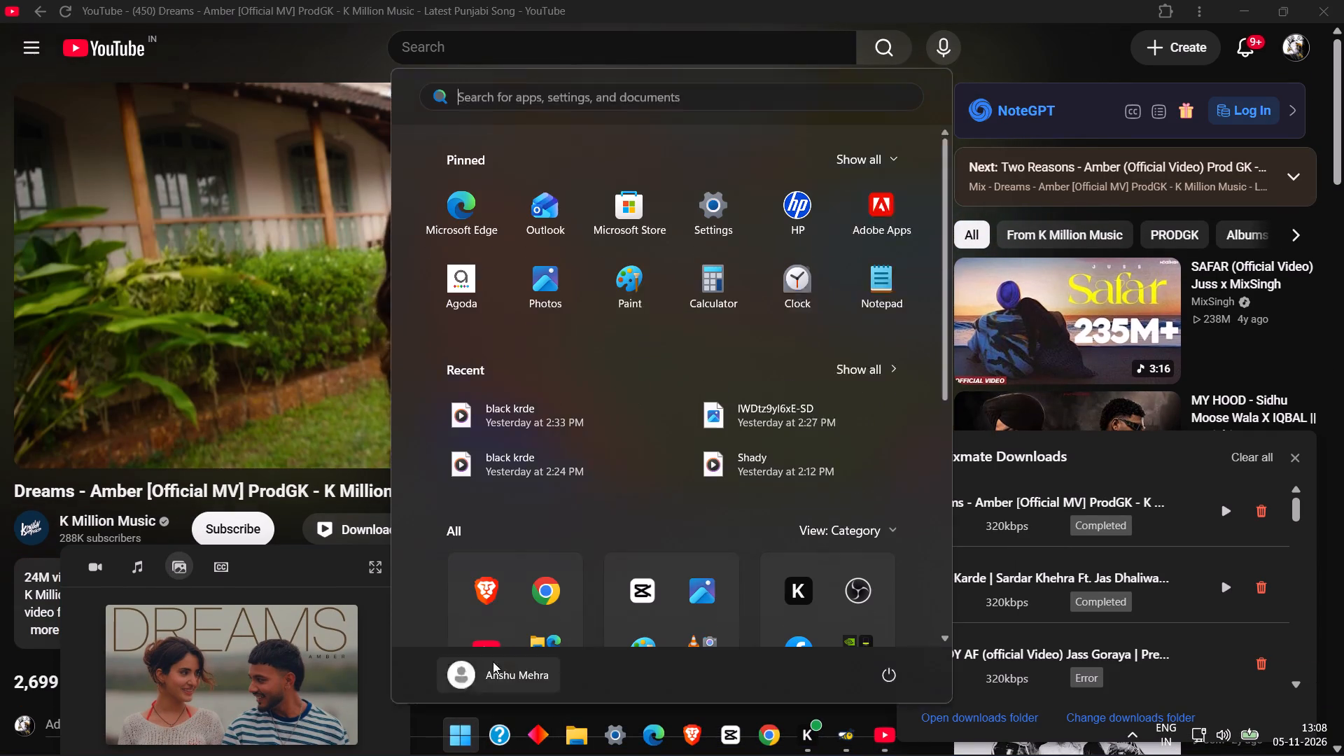
pyautogui.scroll(-1, 559, 433)
pyautogui.scroll(-1, 552, 604)
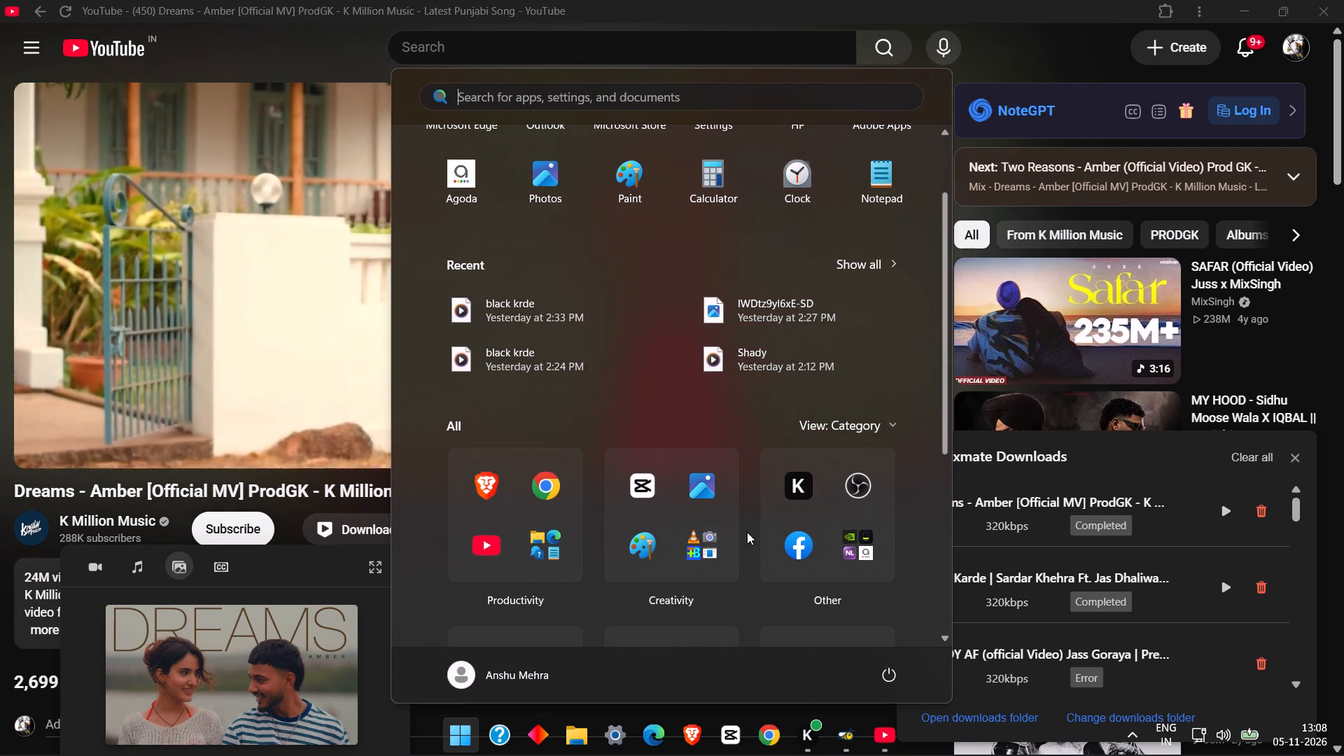
pyautogui.click(638, 495)
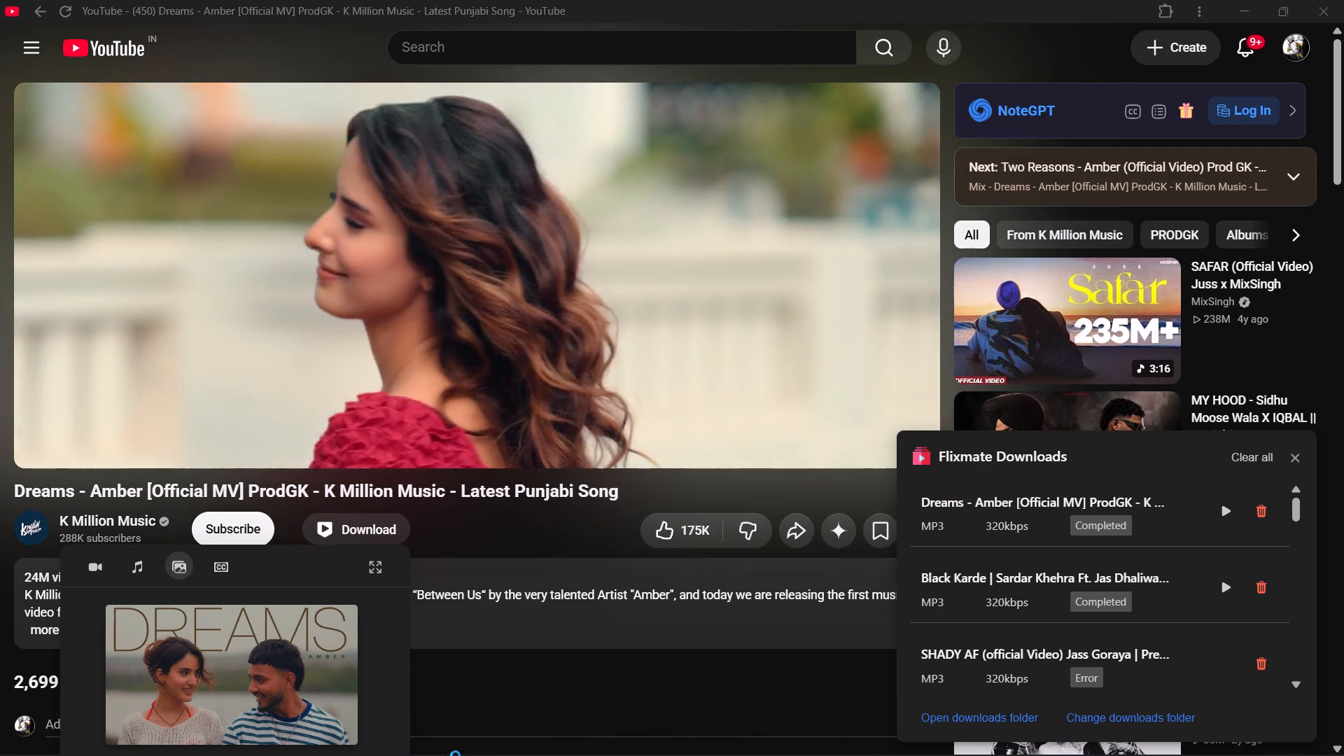
# Launch FL Studio from the Entertainment group of installed apps.
pyautogui.click(469, 743)
pyautogui.scroll(-3, 645, 491)
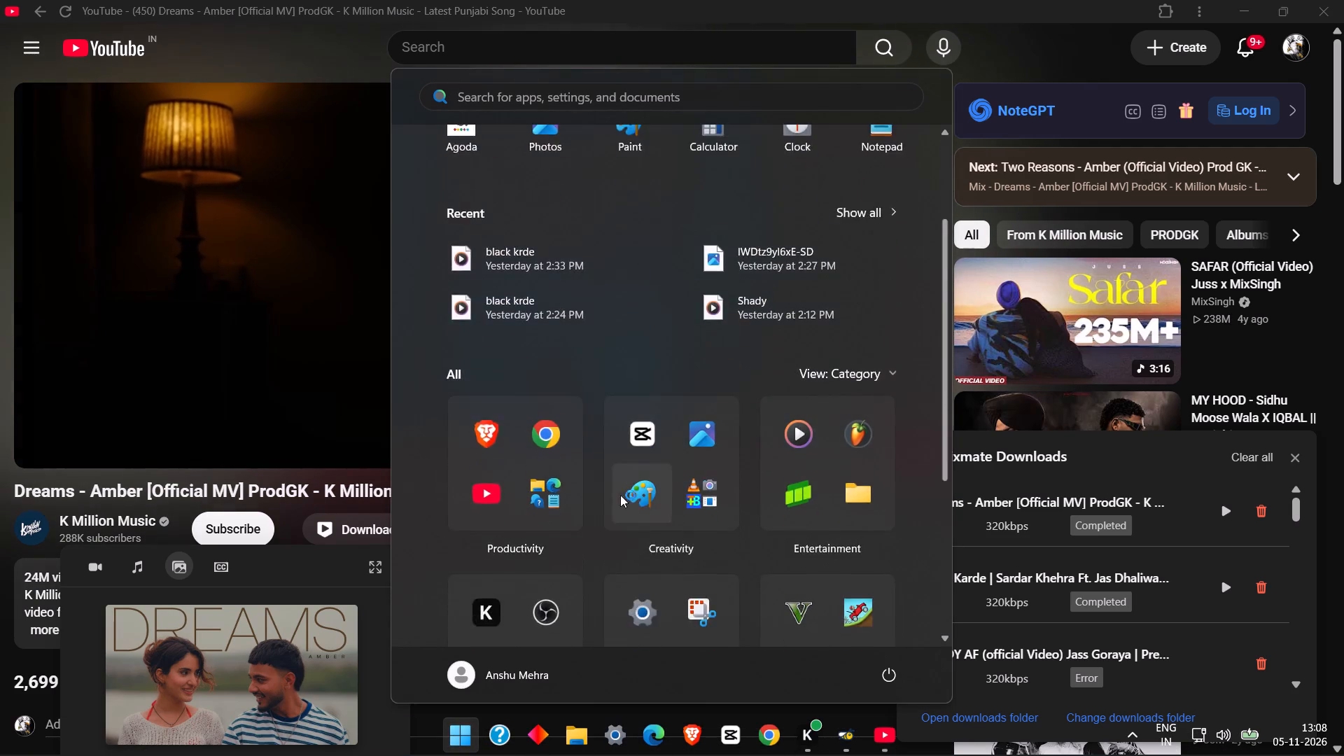
pyautogui.scroll(-3, 608, 503)
pyautogui.click(861, 293)
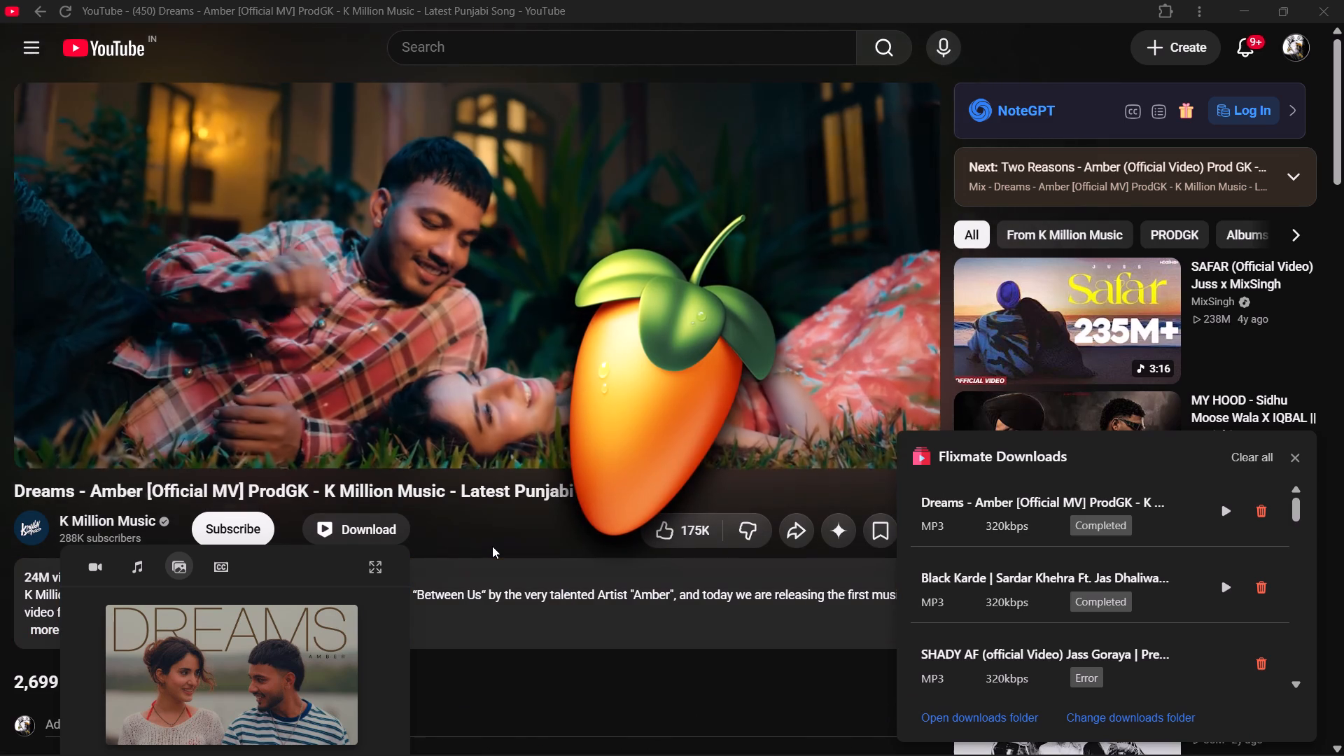
# Copy the word "Dreams" from the video title.
pyautogui.doubleClick(45, 489)
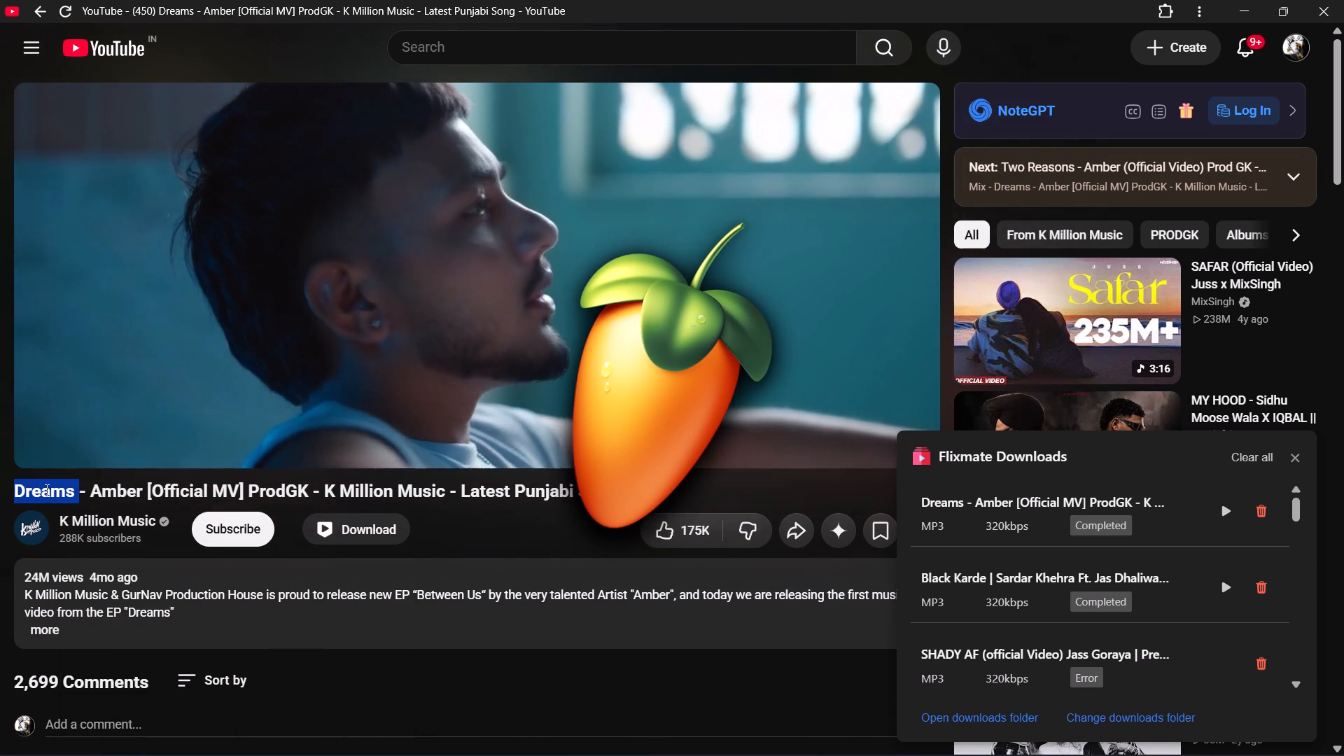
pyautogui.hotkey('ctrl', 'c')
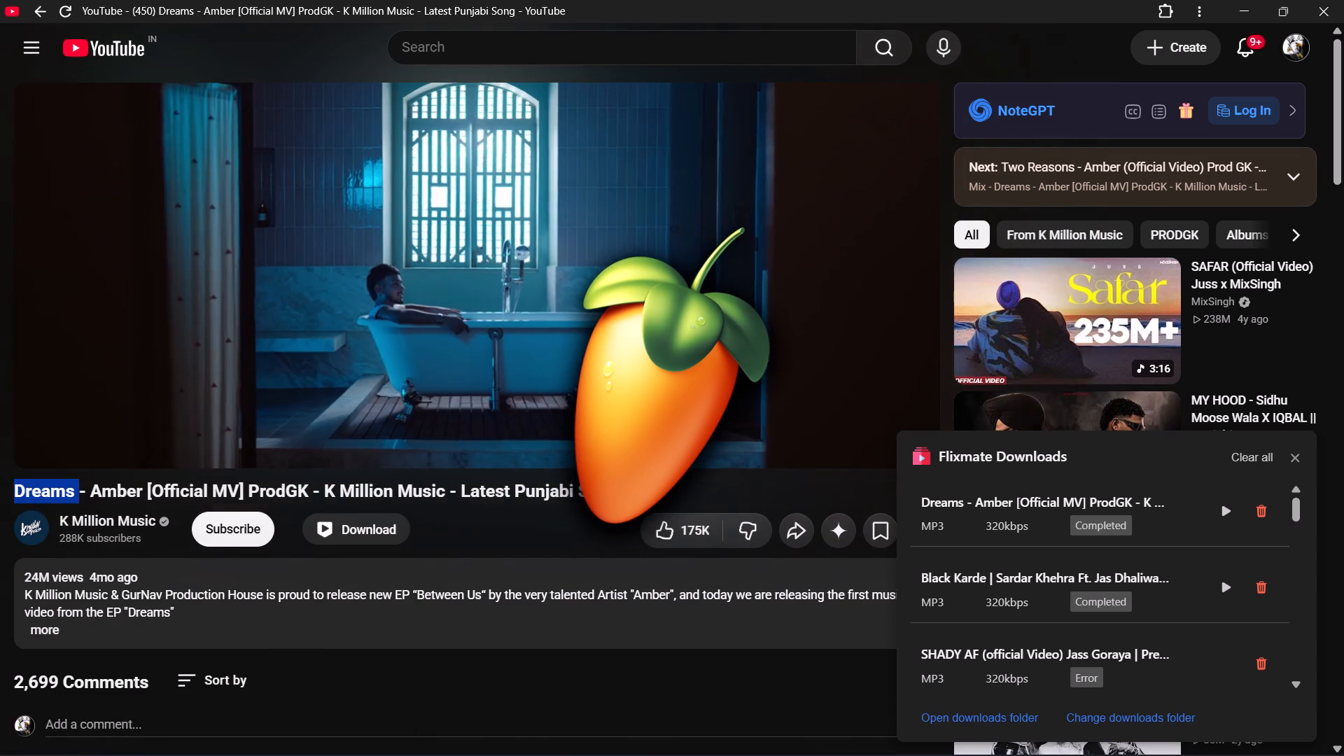
# Pause the Dreams video and close the Flixmate Downloads list.
pyautogui.press('space')
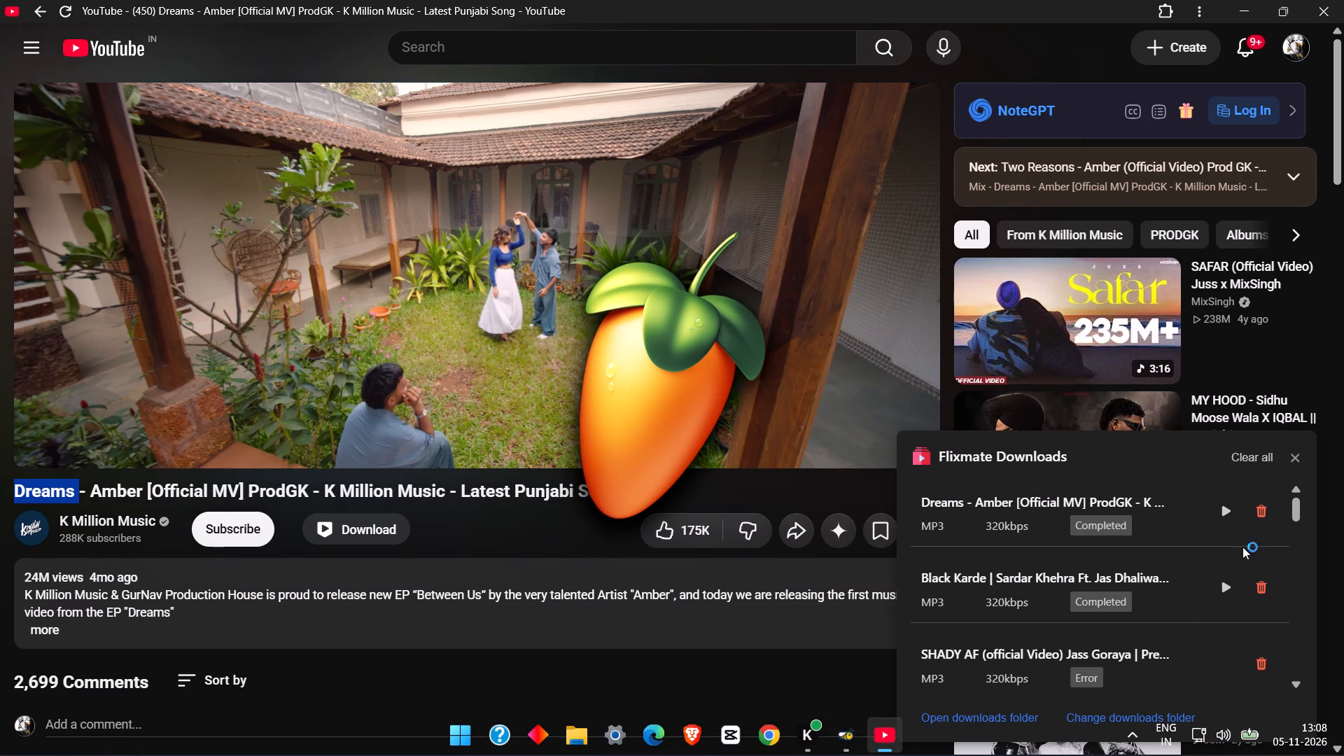
pyautogui.click(1295, 458)
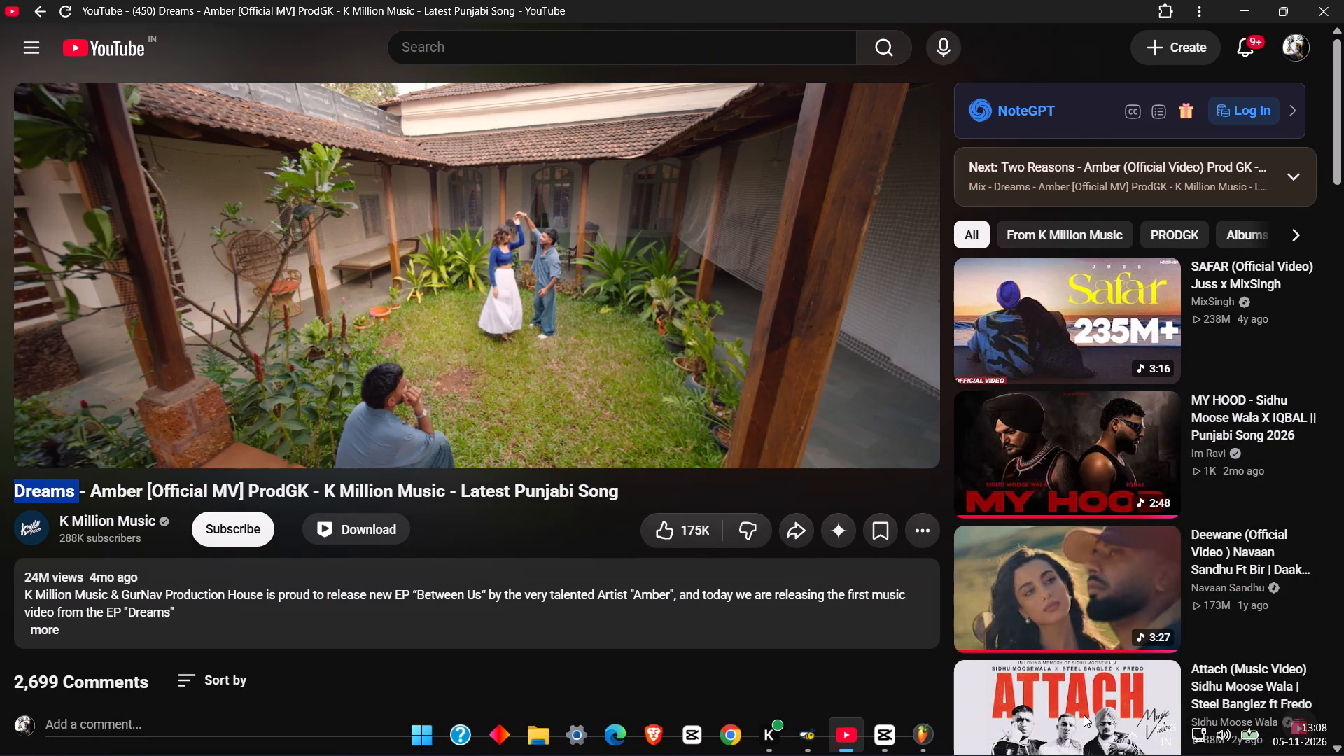
# Switch to FL Studio, dismiss its startup dialogs and close the cloud storage help page opened in the browser.
pyautogui.click(930, 737)
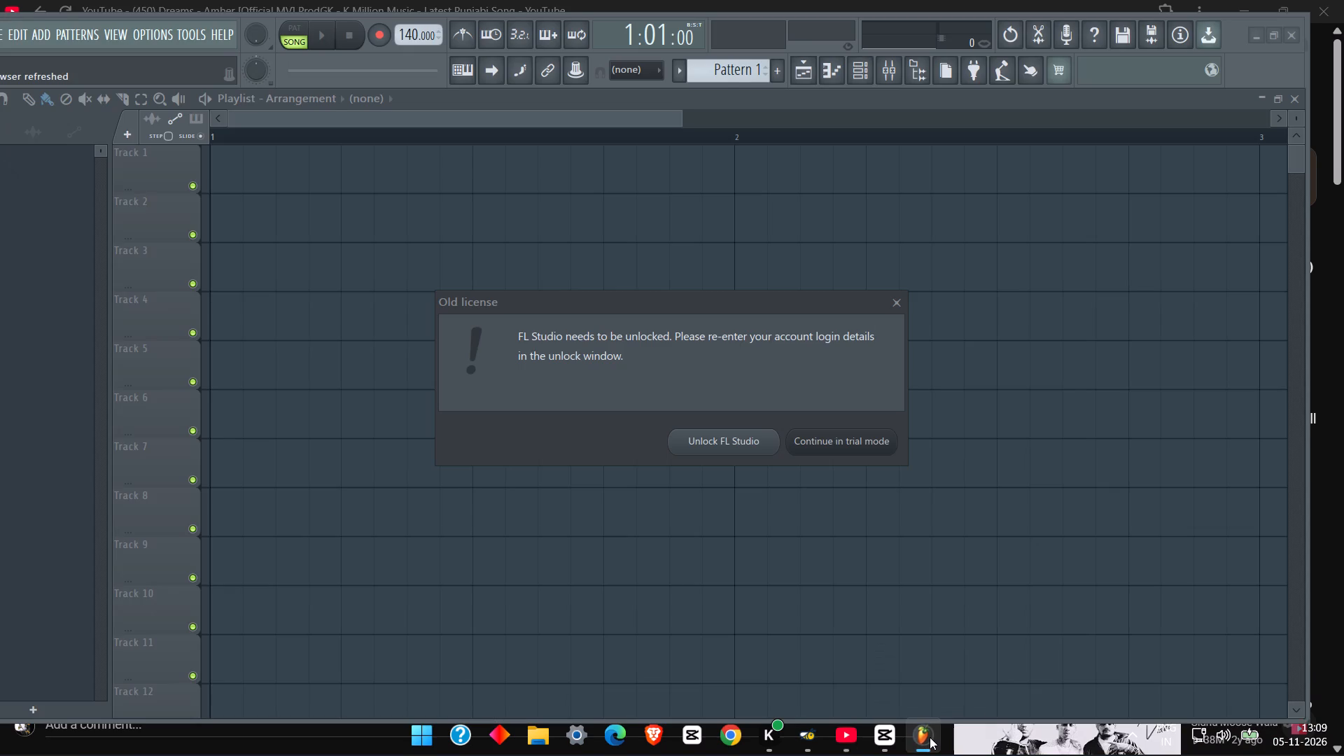
pyautogui.click(894, 307)
pyautogui.press('space')
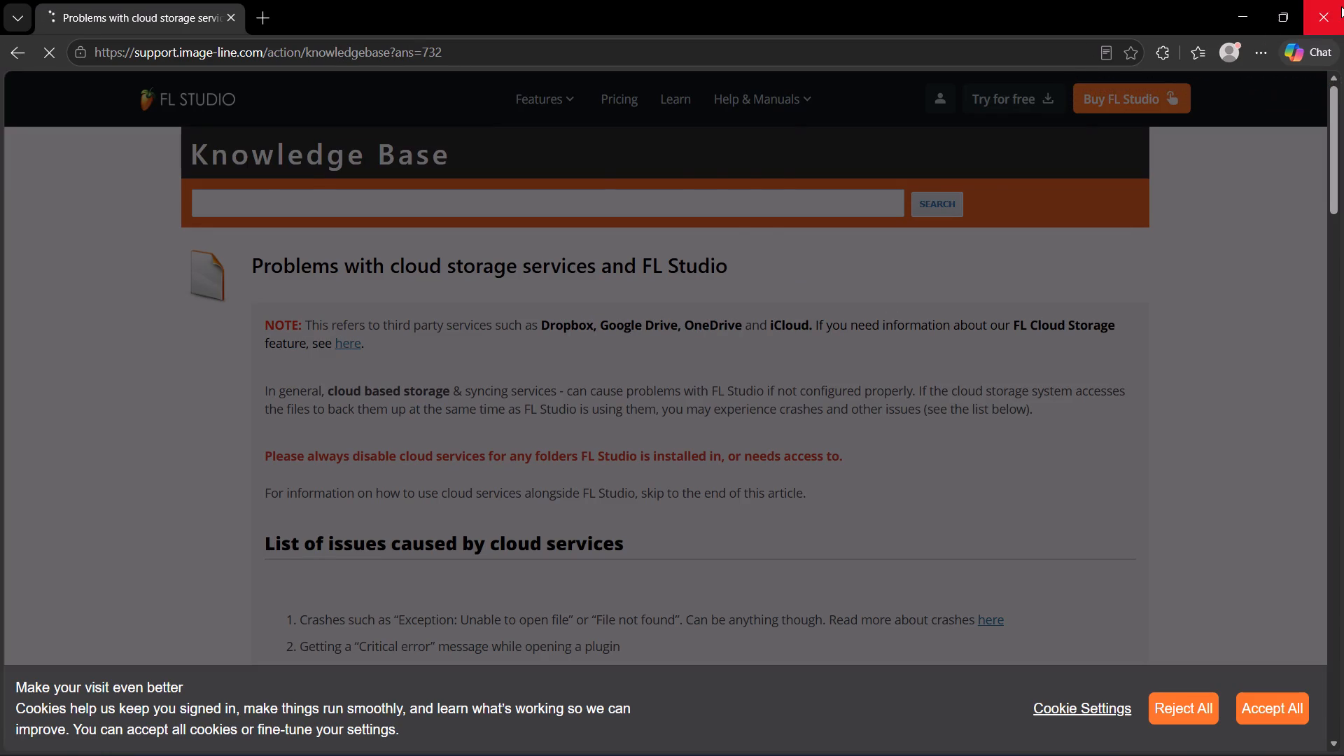
pyautogui.click(1341, 6)
pyautogui.click(1004, 155)
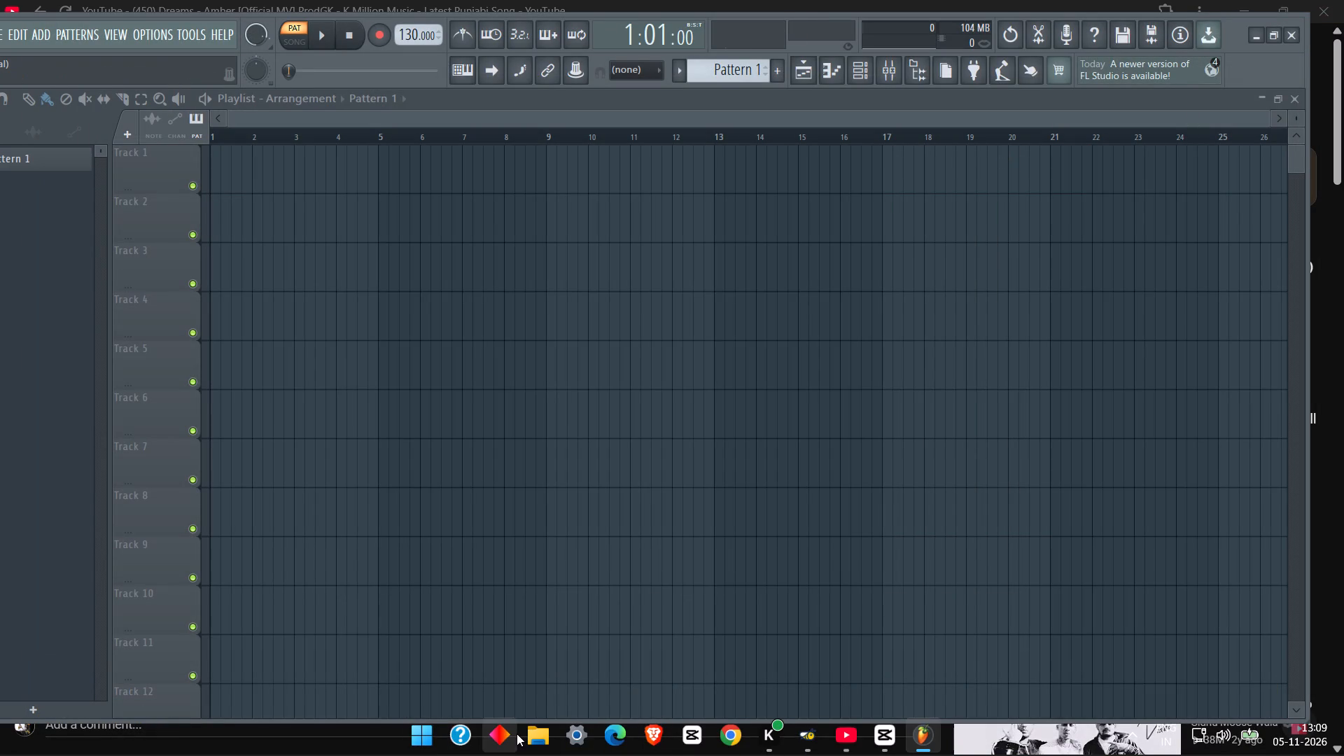
# Find the downloaded Dreams MP3 in File Explorer using the copied word and place it at bar 1 of Track 1 in FL Studio's playlist.
pyautogui.click(540, 733)
pyautogui.click(651, 84)
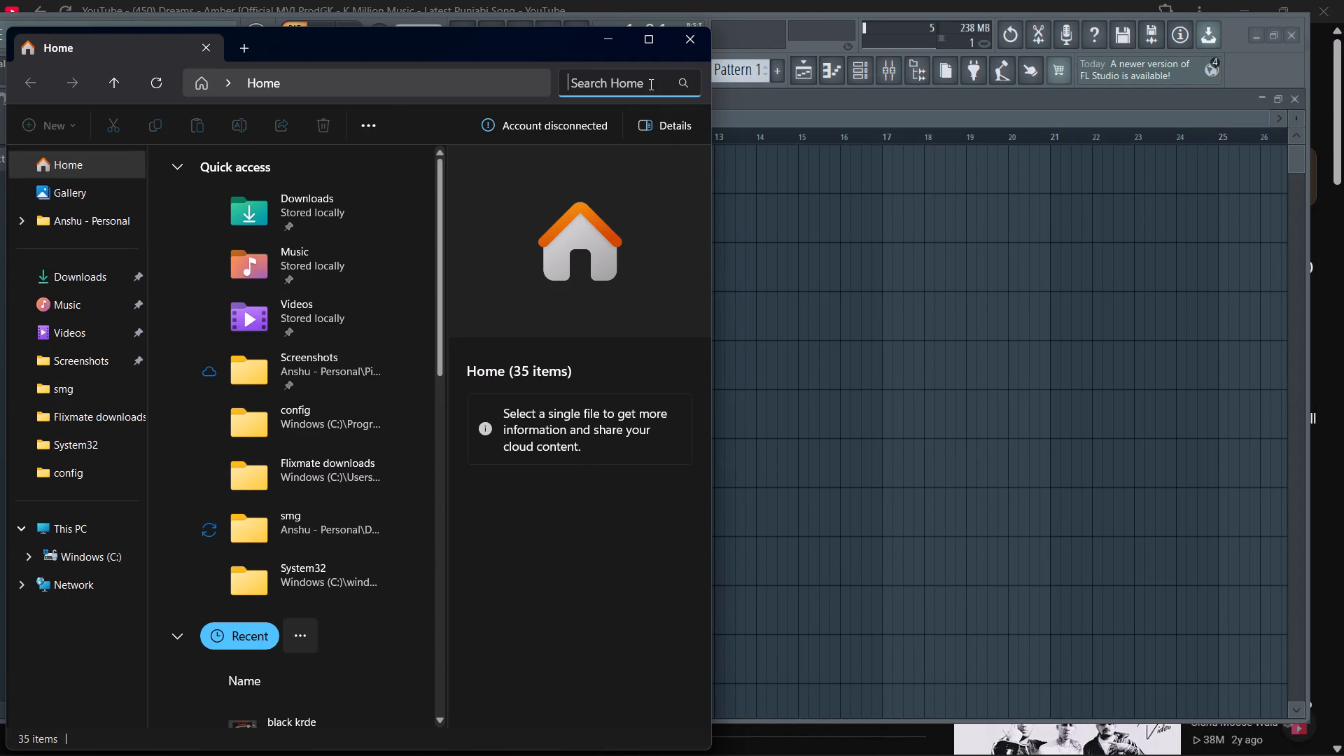
pyautogui.hotkey('ctrl', 'v')
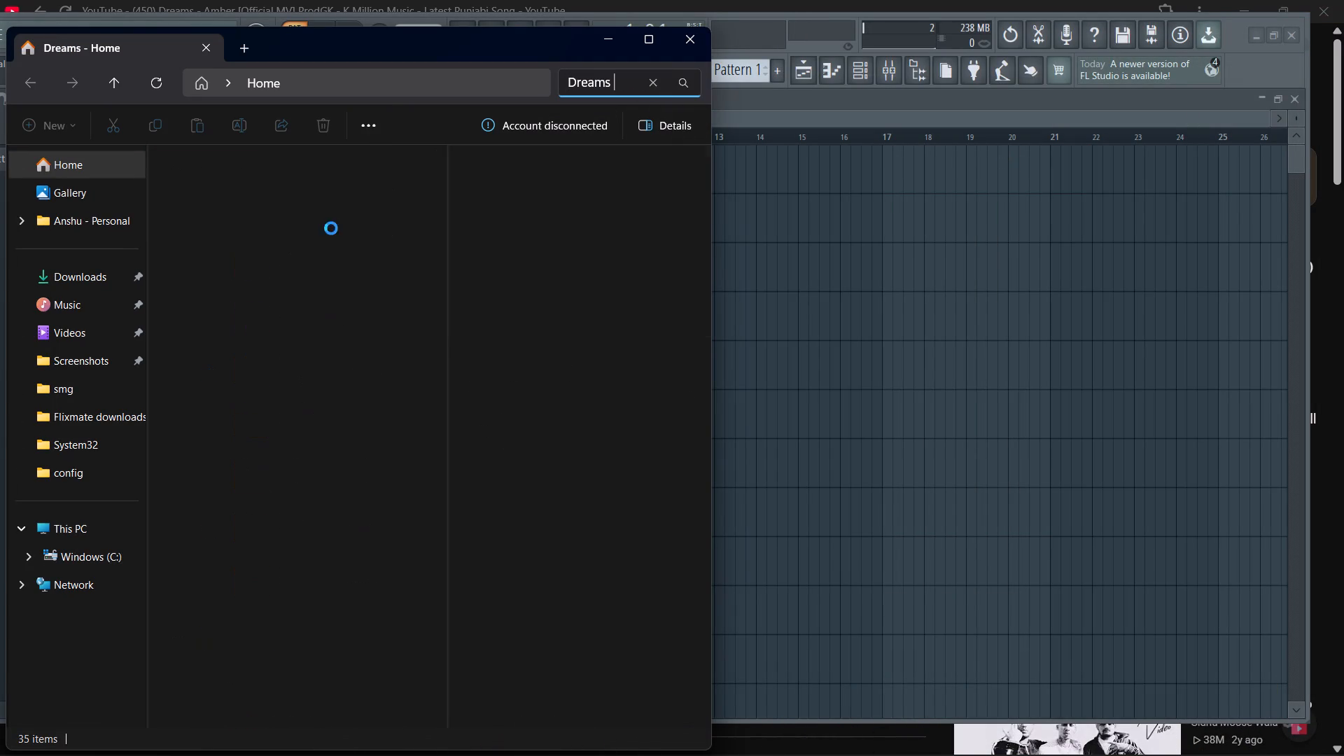
pyautogui.click(299, 167)
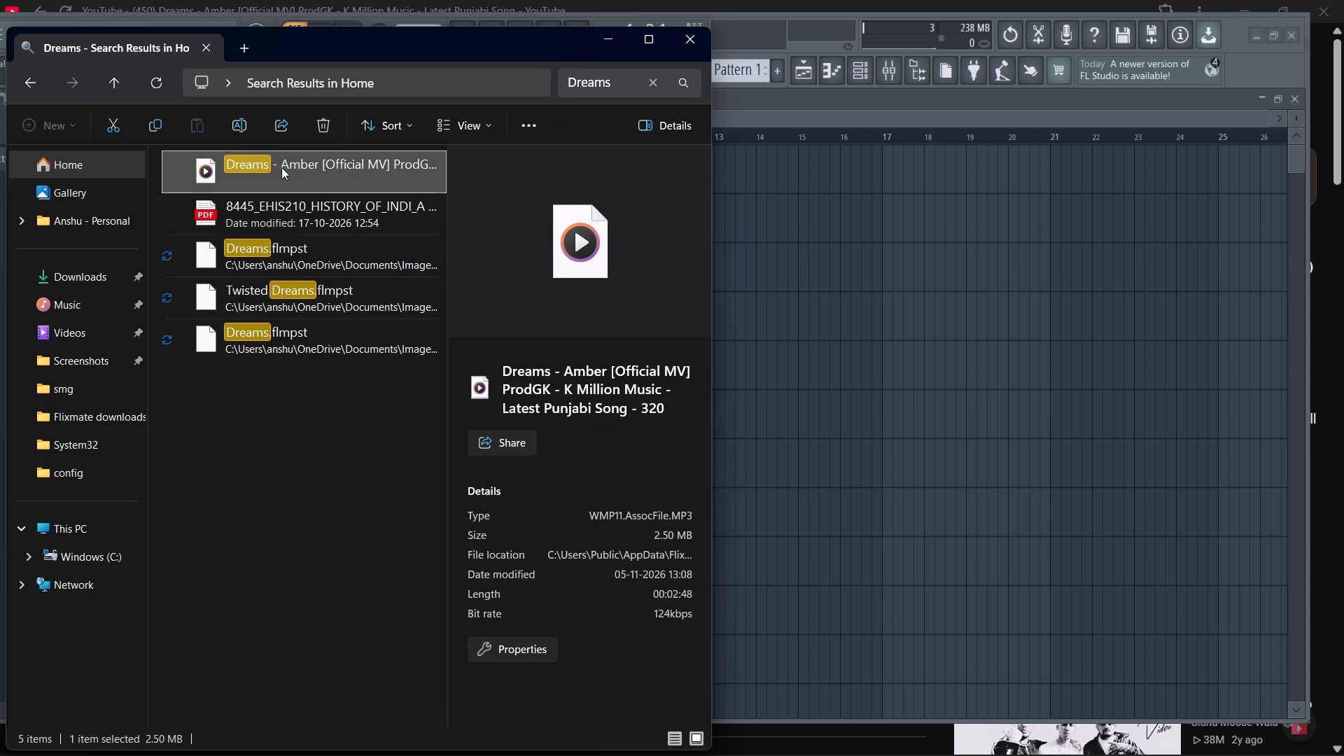
pyautogui.moveTo(281, 167); pyautogui.dragTo(745, 161)
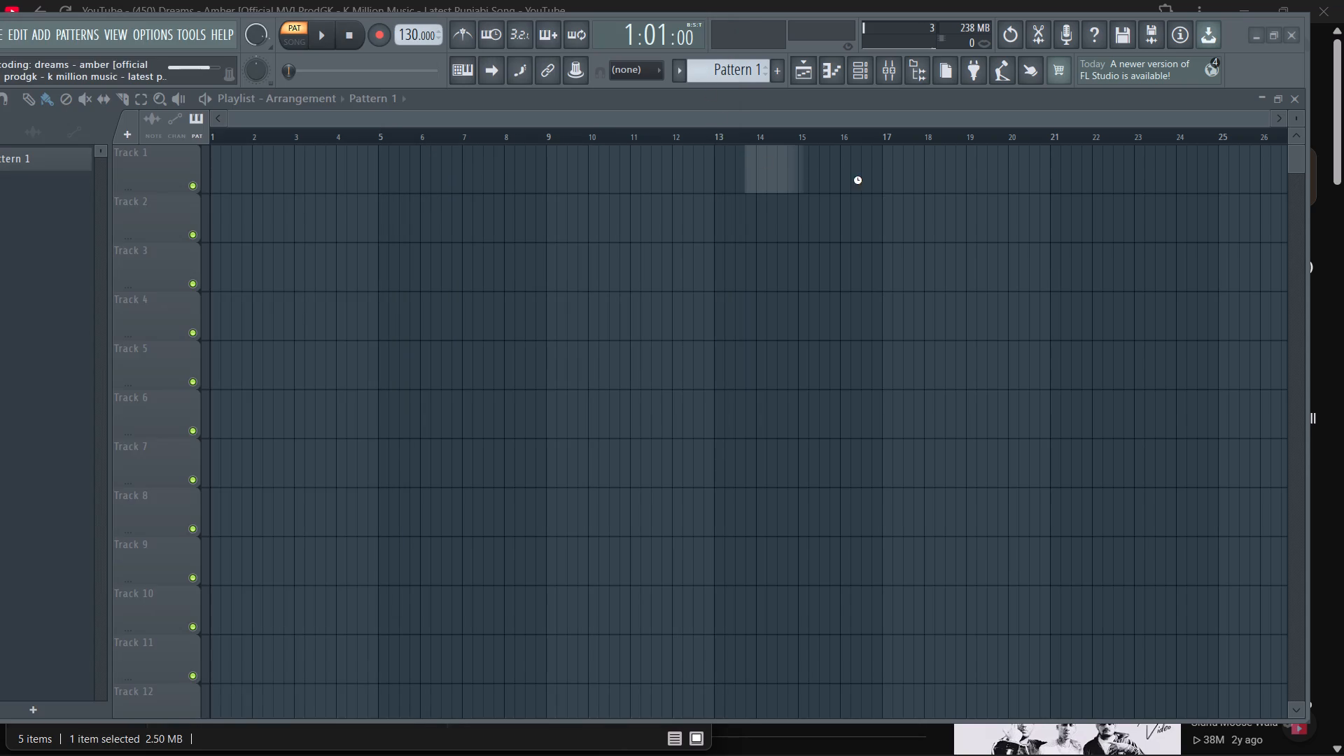
pyautogui.moveTo(848, 173); pyautogui.dragTo(303, 156)
# Switch playback from pattern to song mode and play the Dreams track from the start.
pyautogui.press('space')
pyautogui.press('space')
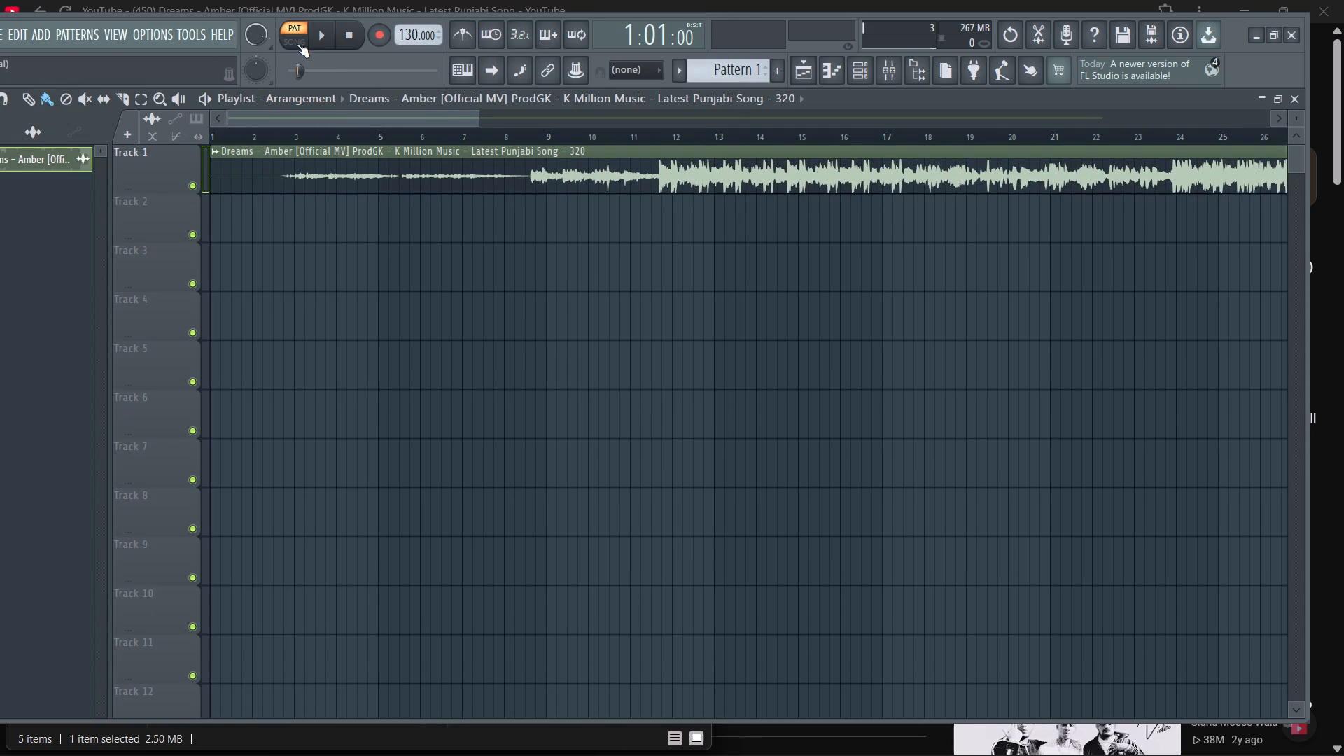
pyautogui.click(297, 44)
pyautogui.press('space')
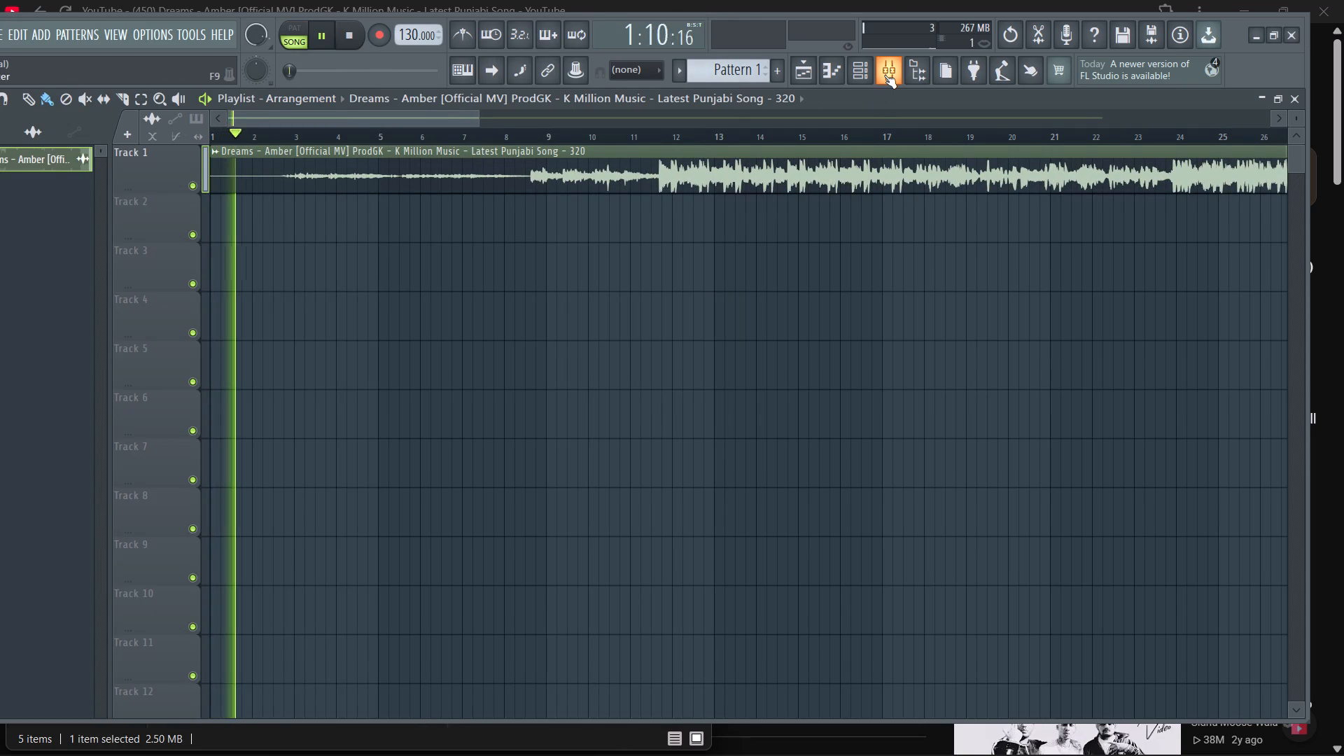
# Open the mixer and maximize the FL Studio window.
pyautogui.click(859, 64)
pyautogui.click(859, 64)
pyautogui.click(885, 70)
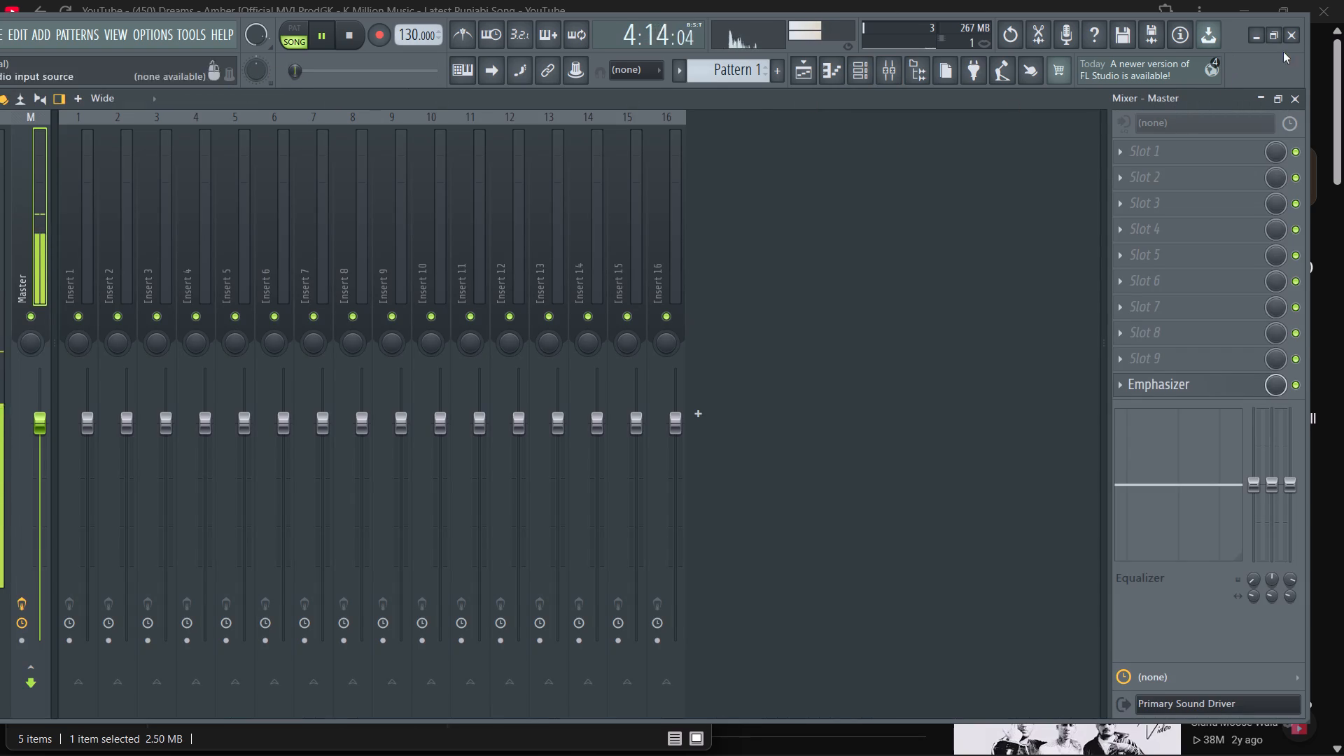
pyautogui.click(1274, 36)
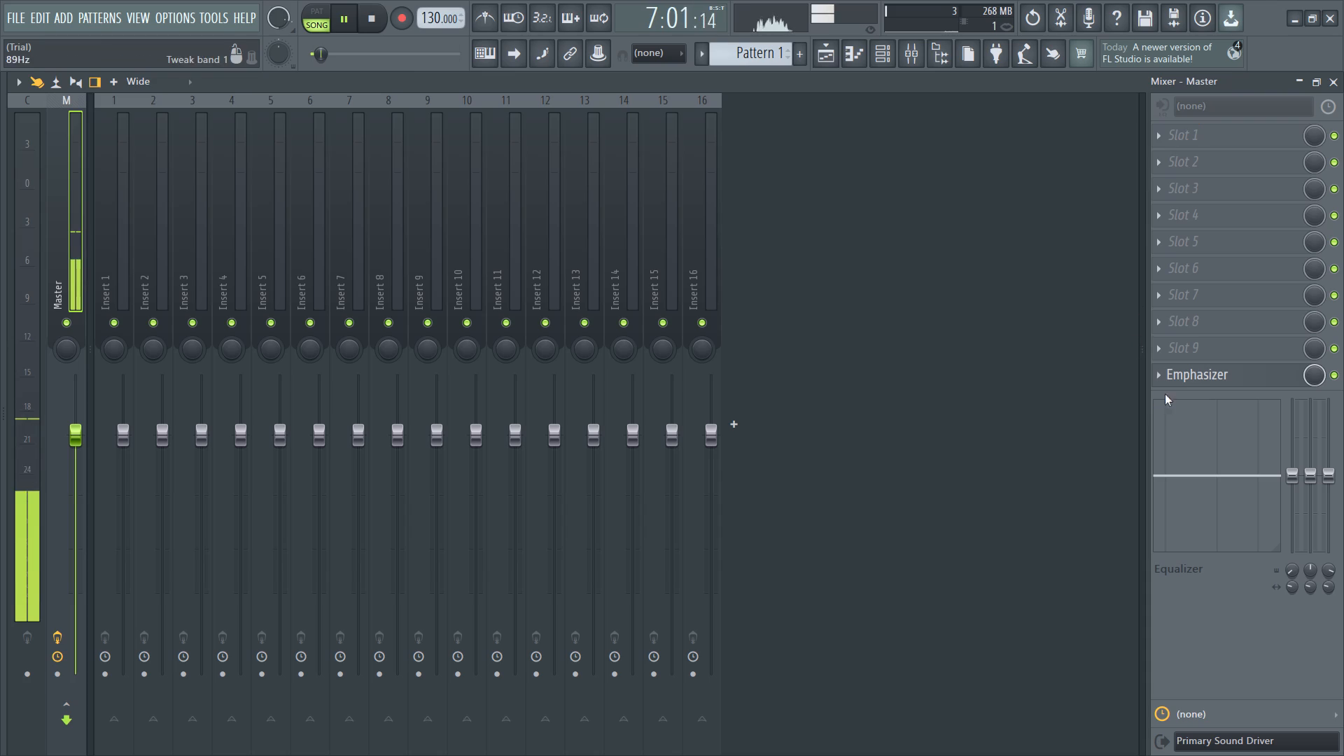
# Remove the Emphasizer effect from the last effect slot of the mixer's Master track.
pyautogui.click(1158, 377)
pyautogui.click(1170, 321)
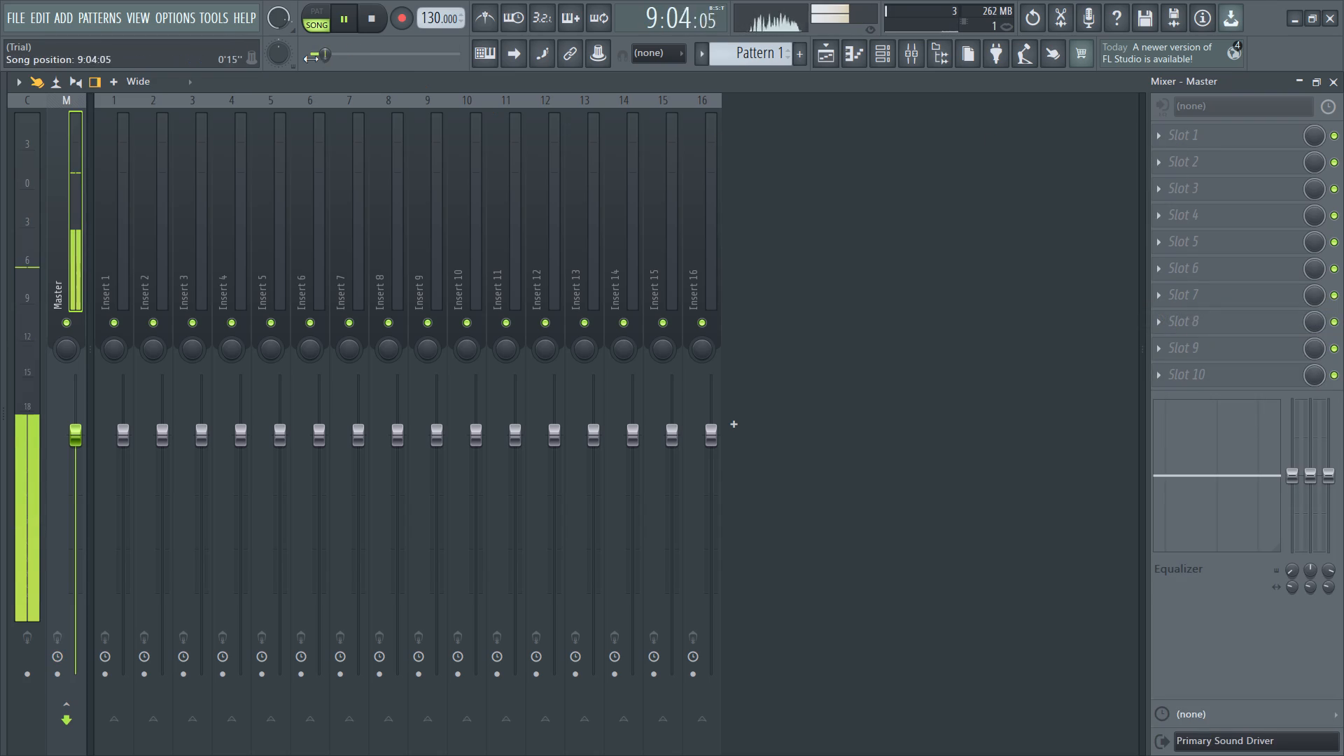
# Skip ahead in the song and load Fruity Reeverb into slot 1 of the Master track.
pyautogui.moveTo(328, 58); pyautogui.dragTo(337, 58)
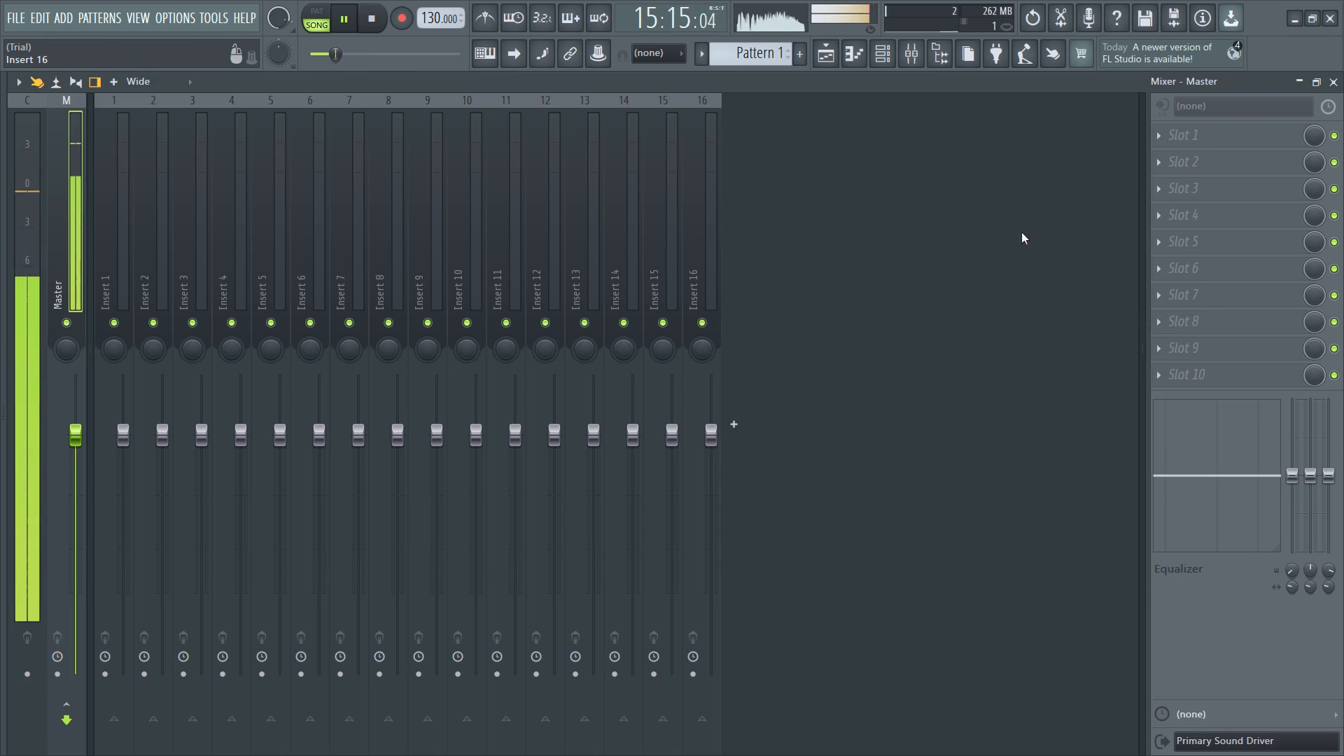
pyautogui.click(1156, 141)
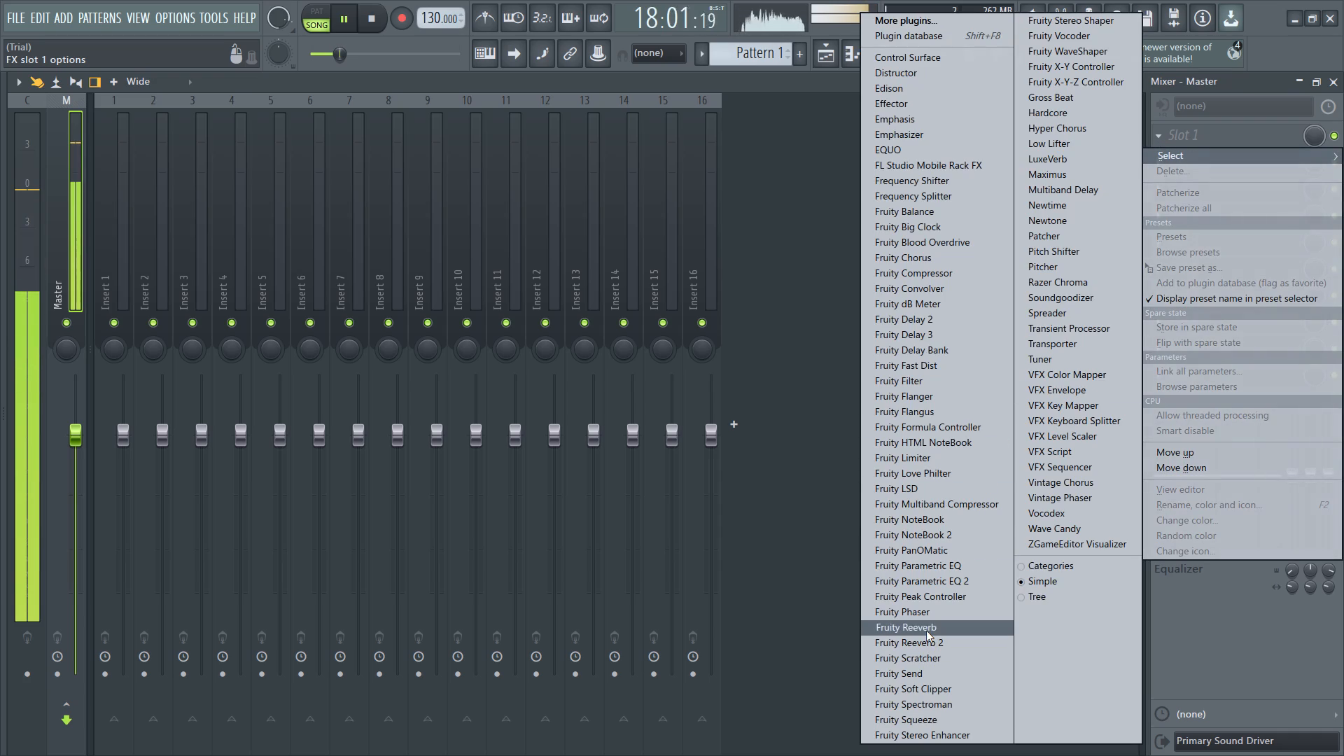
pyautogui.click(926, 631)
pyautogui.moveTo(211, 197); pyautogui.dragTo(729, 319)
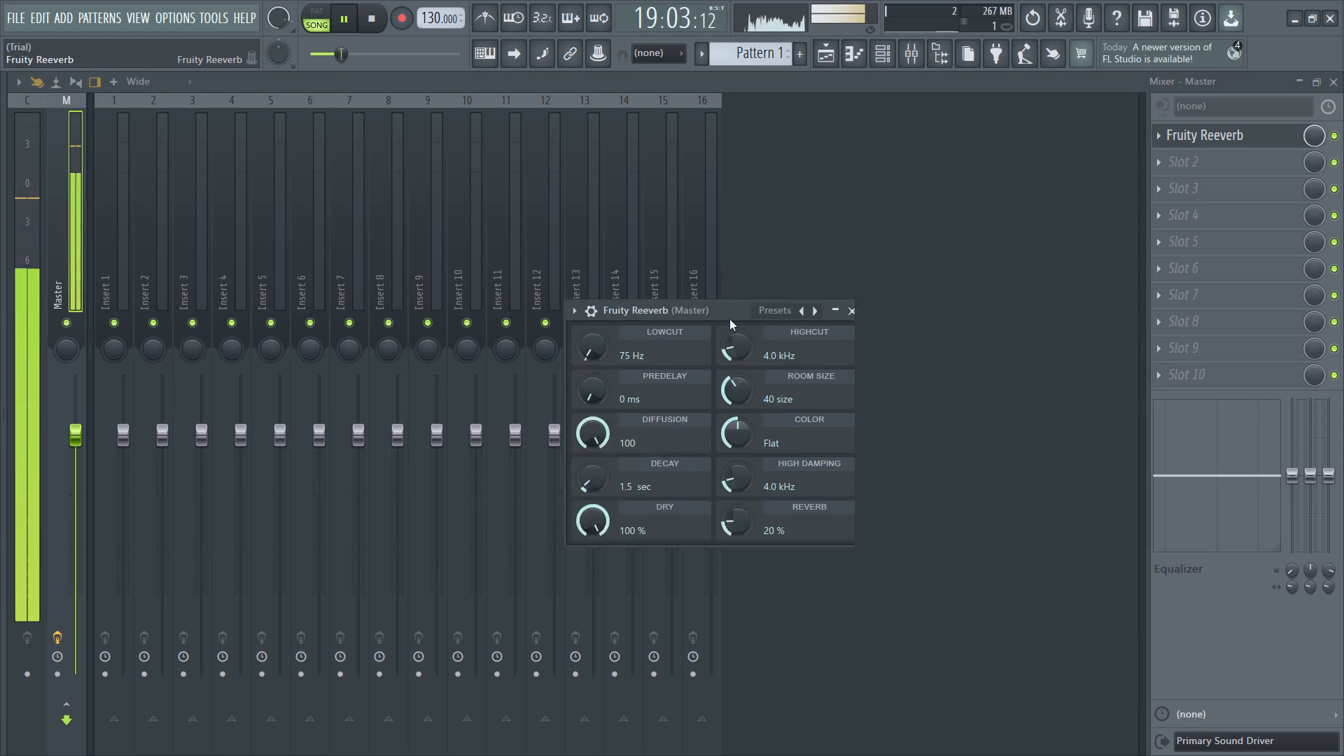
pyautogui.moveTo(729, 319); pyautogui.dragTo(871, 396)
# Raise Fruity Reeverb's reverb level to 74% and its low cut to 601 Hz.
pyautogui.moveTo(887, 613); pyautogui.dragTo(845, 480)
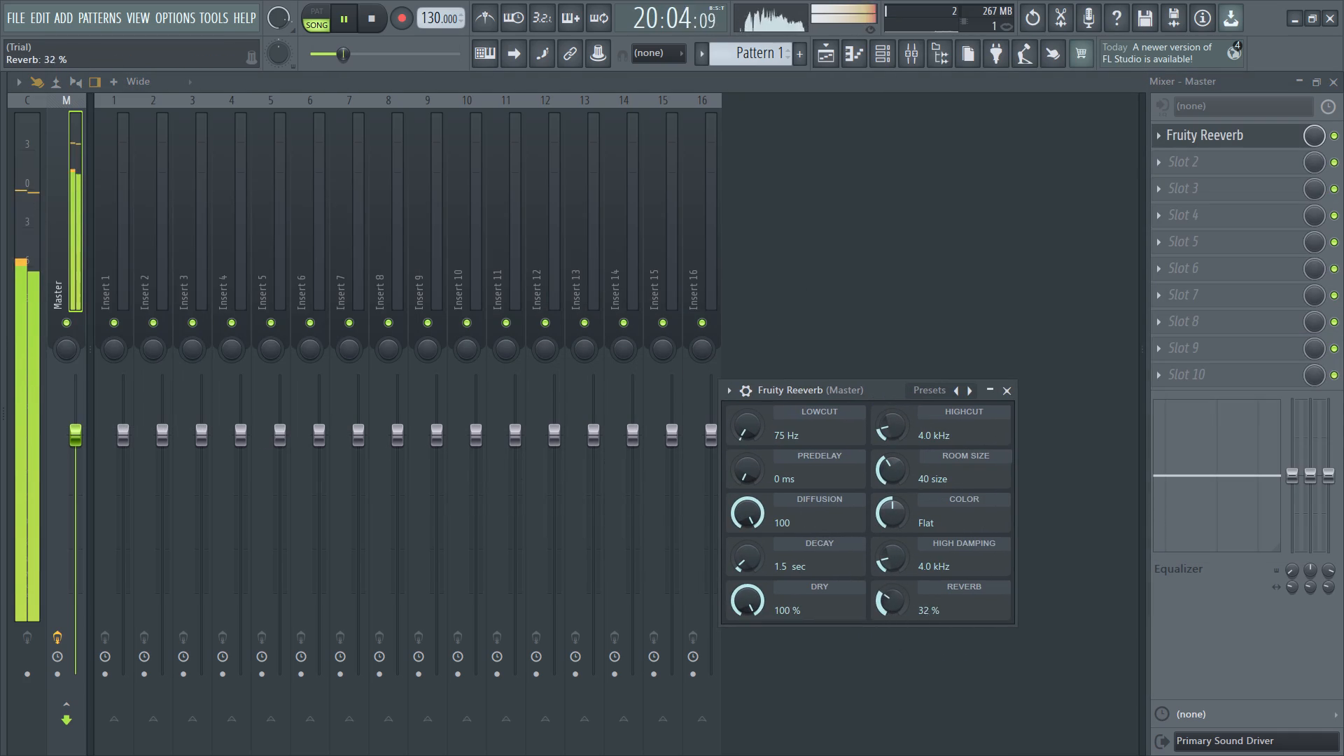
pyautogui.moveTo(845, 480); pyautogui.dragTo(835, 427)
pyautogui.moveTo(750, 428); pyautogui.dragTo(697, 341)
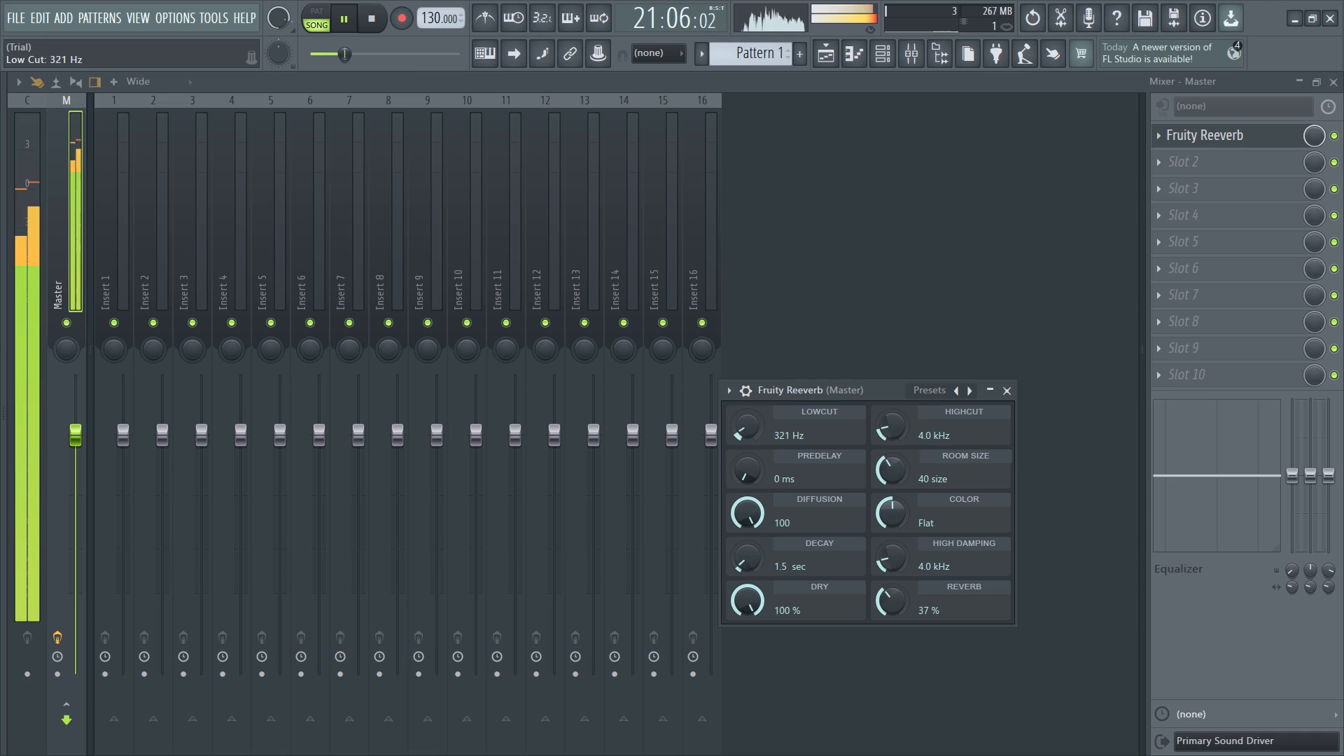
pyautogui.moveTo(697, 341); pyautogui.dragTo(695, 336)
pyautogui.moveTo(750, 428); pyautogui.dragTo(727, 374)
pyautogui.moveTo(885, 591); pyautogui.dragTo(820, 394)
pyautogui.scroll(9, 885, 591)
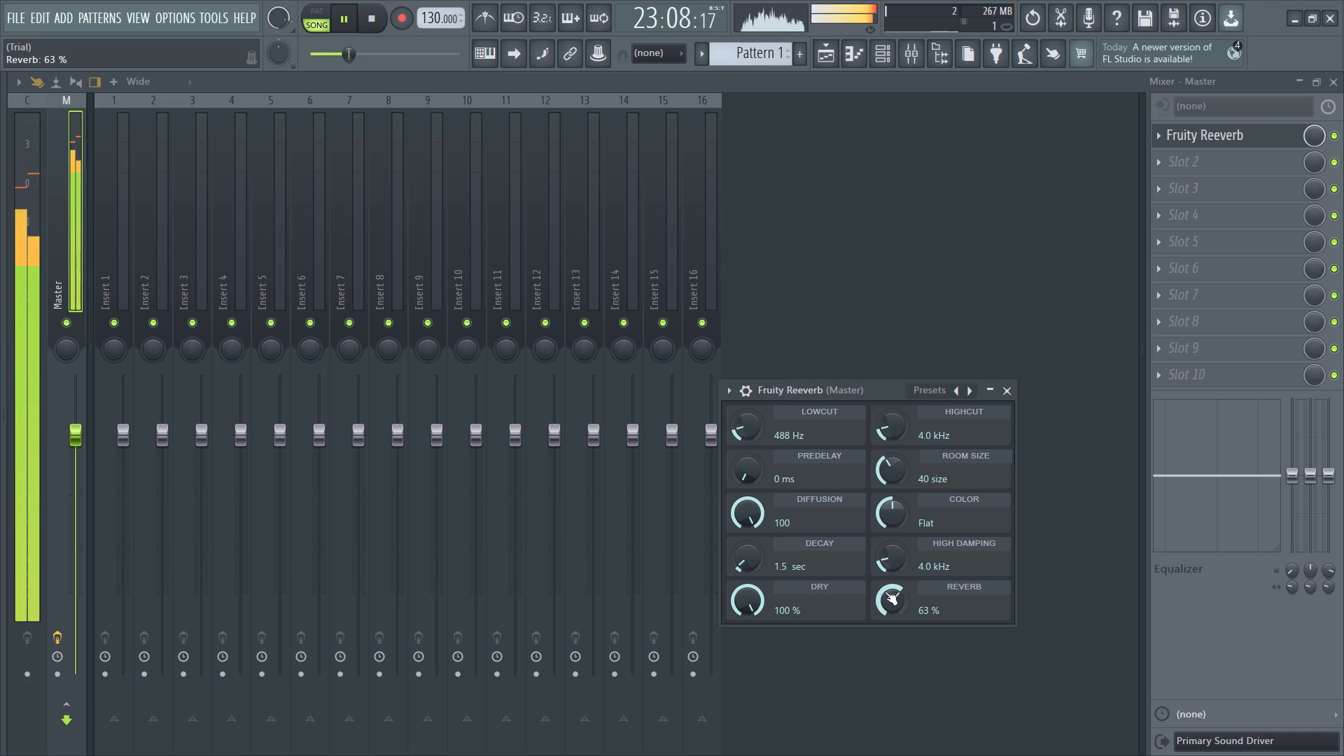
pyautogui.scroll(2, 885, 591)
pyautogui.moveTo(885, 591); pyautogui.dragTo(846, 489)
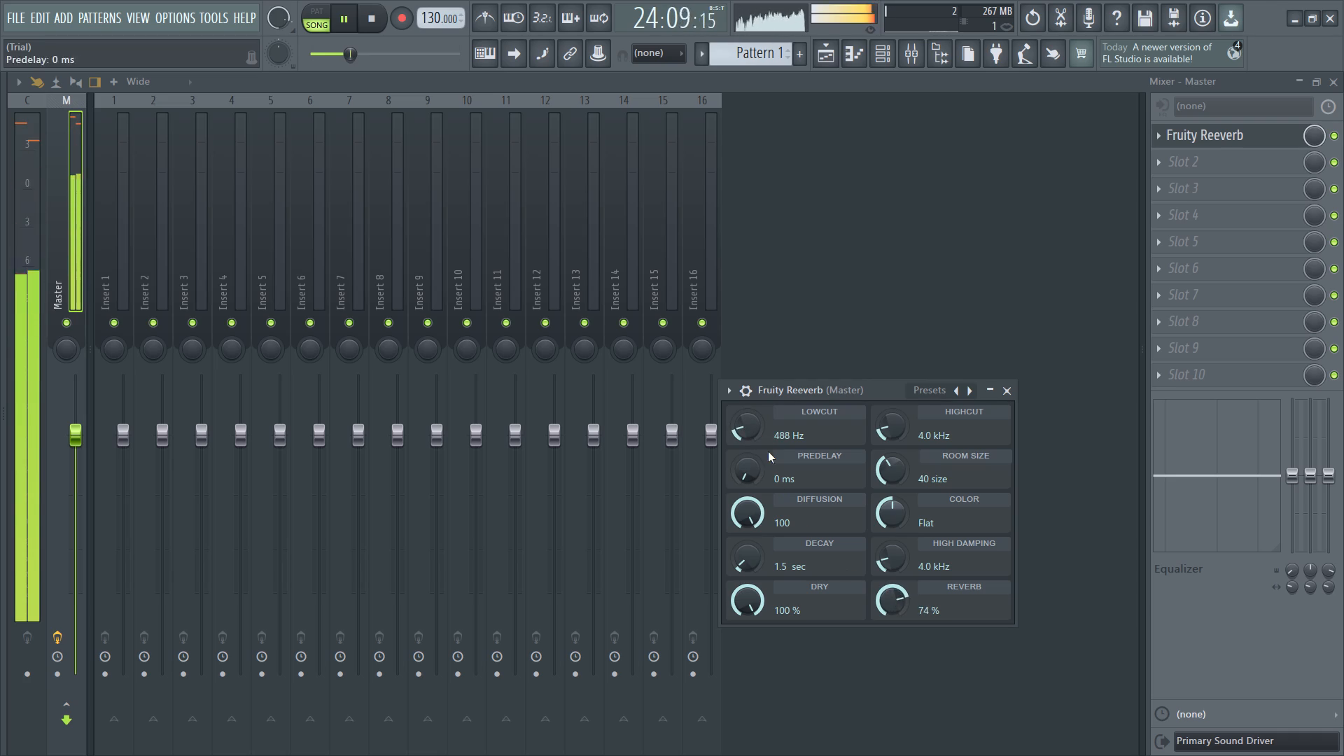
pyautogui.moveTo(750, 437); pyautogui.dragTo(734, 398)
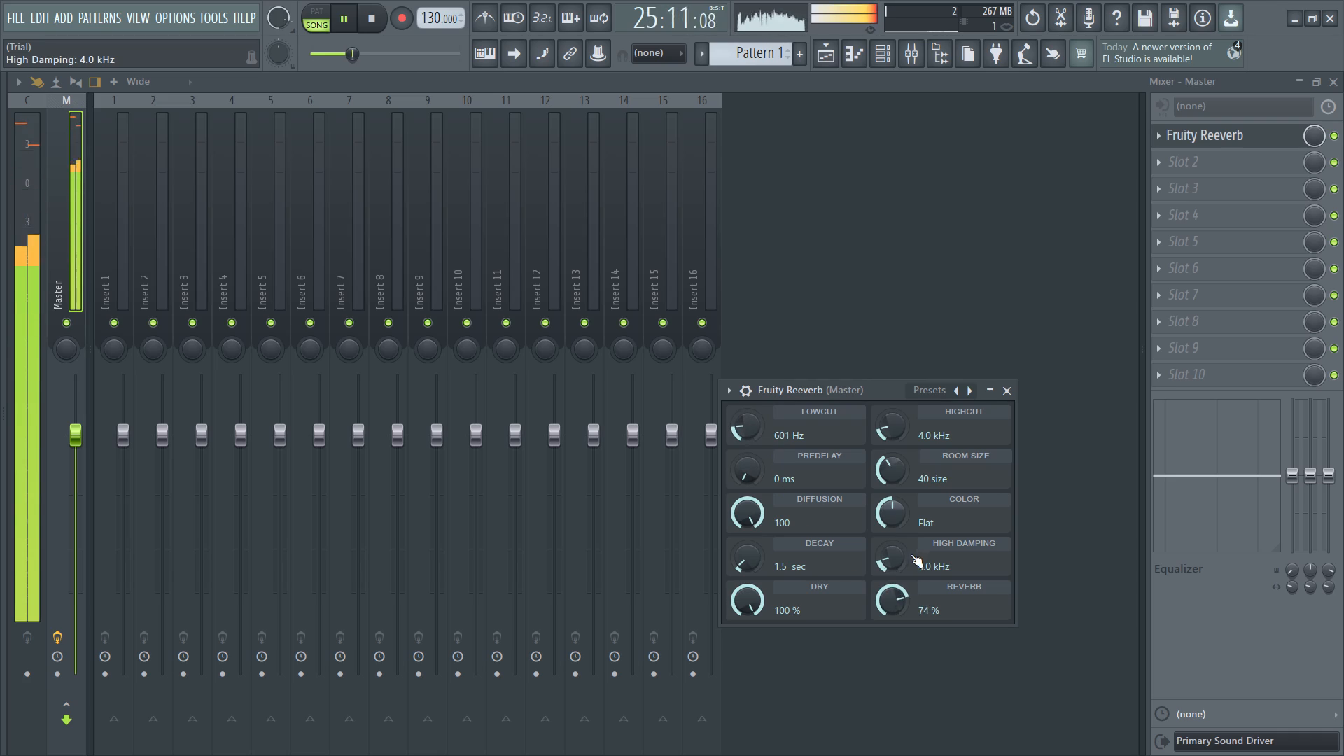
# Set Fruity Reeverb's high damping to 7.2 kHz and its room size to 73.
pyautogui.moveTo(890, 565); pyautogui.dragTo(864, 411)
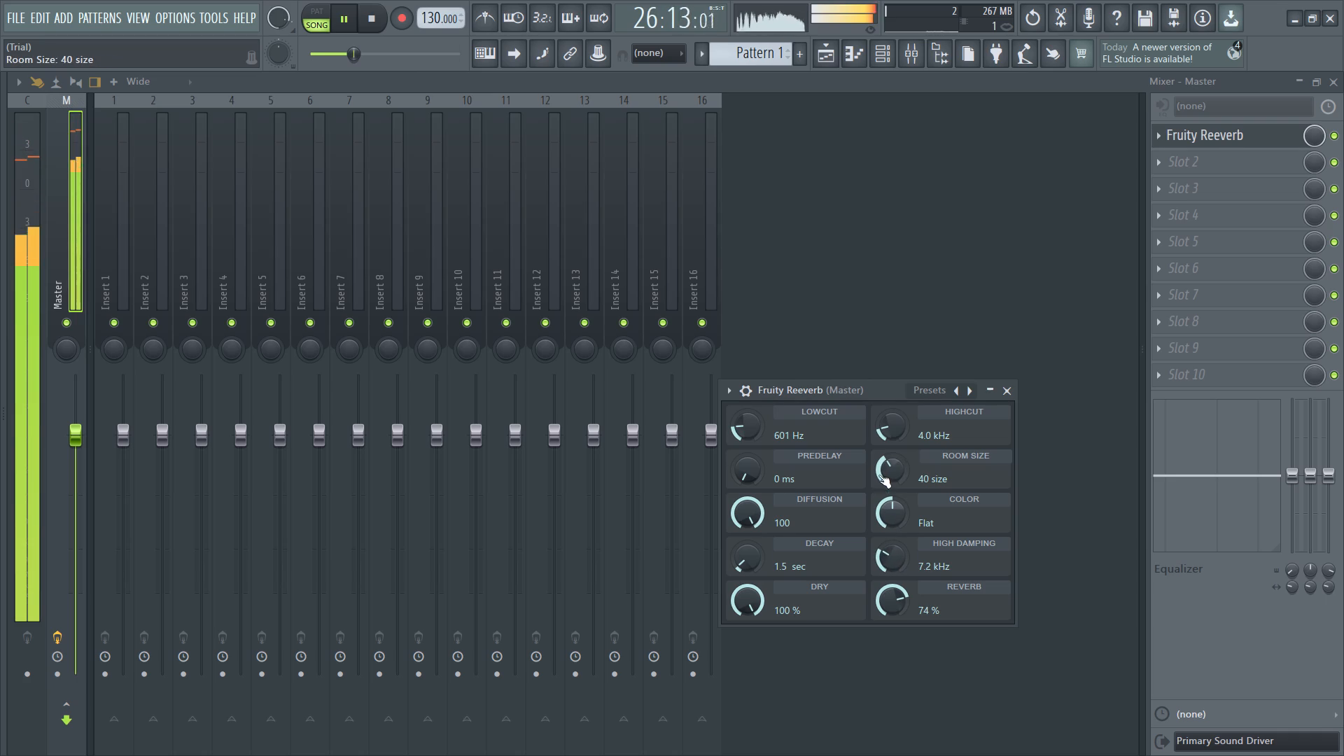
pyautogui.moveTo(879, 472); pyautogui.dragTo(858, 162)
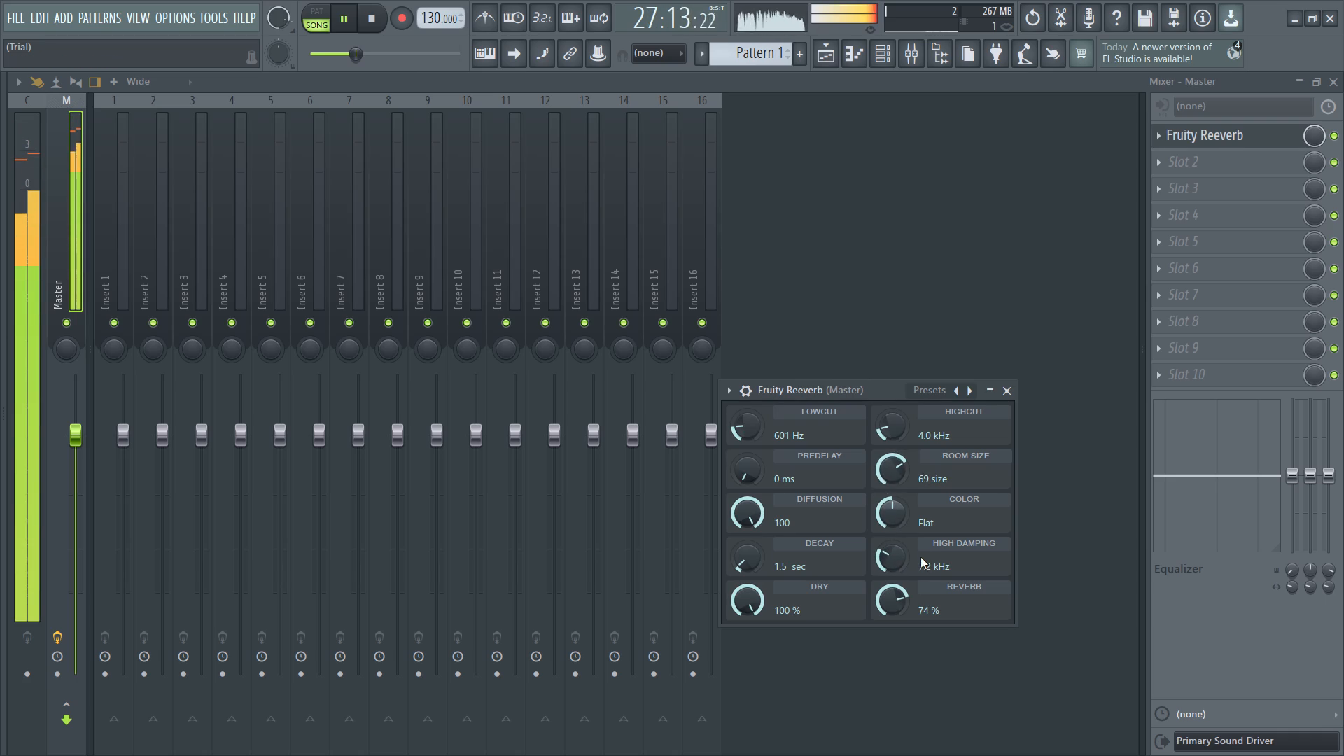
pyautogui.moveTo(884, 465); pyautogui.dragTo(872, 424)
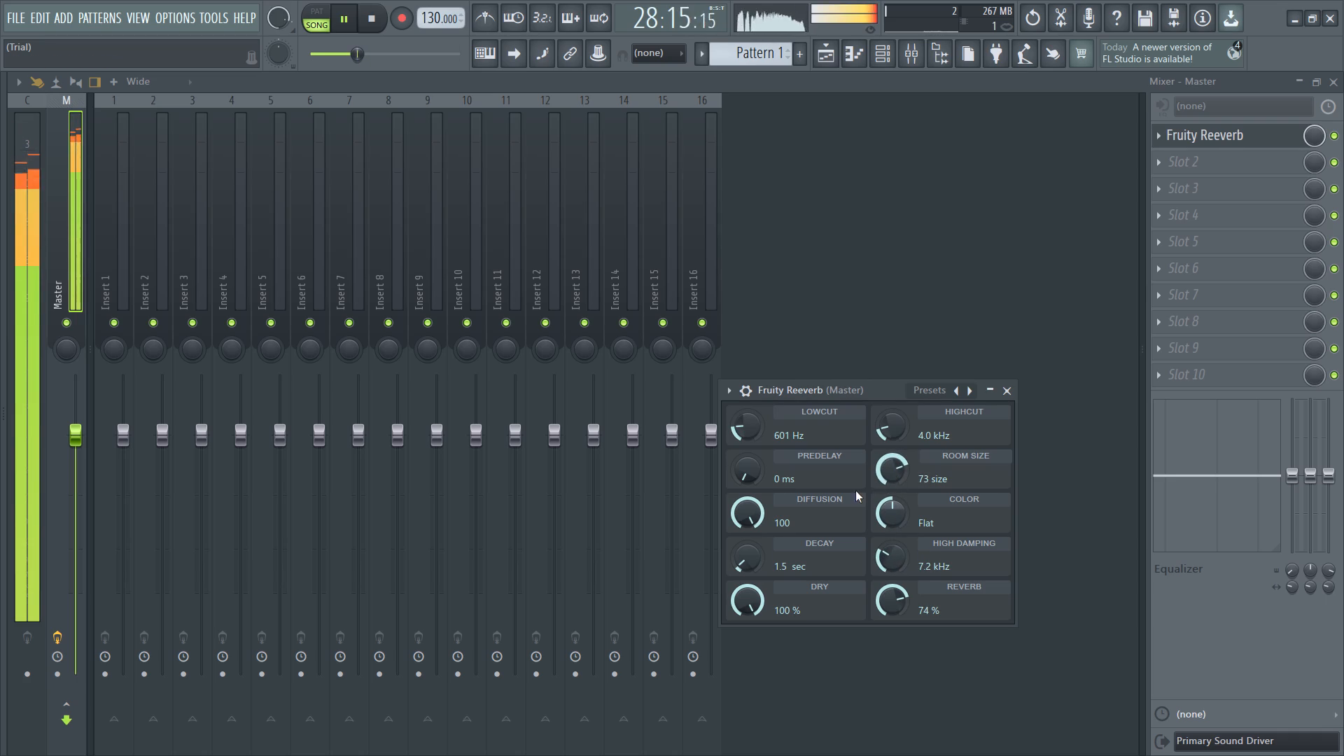
# Set Fruity Reeverb's low cut to 716 Hz and its dry level to 94%.
pyautogui.moveTo(738, 427); pyautogui.dragTo(733, 386)
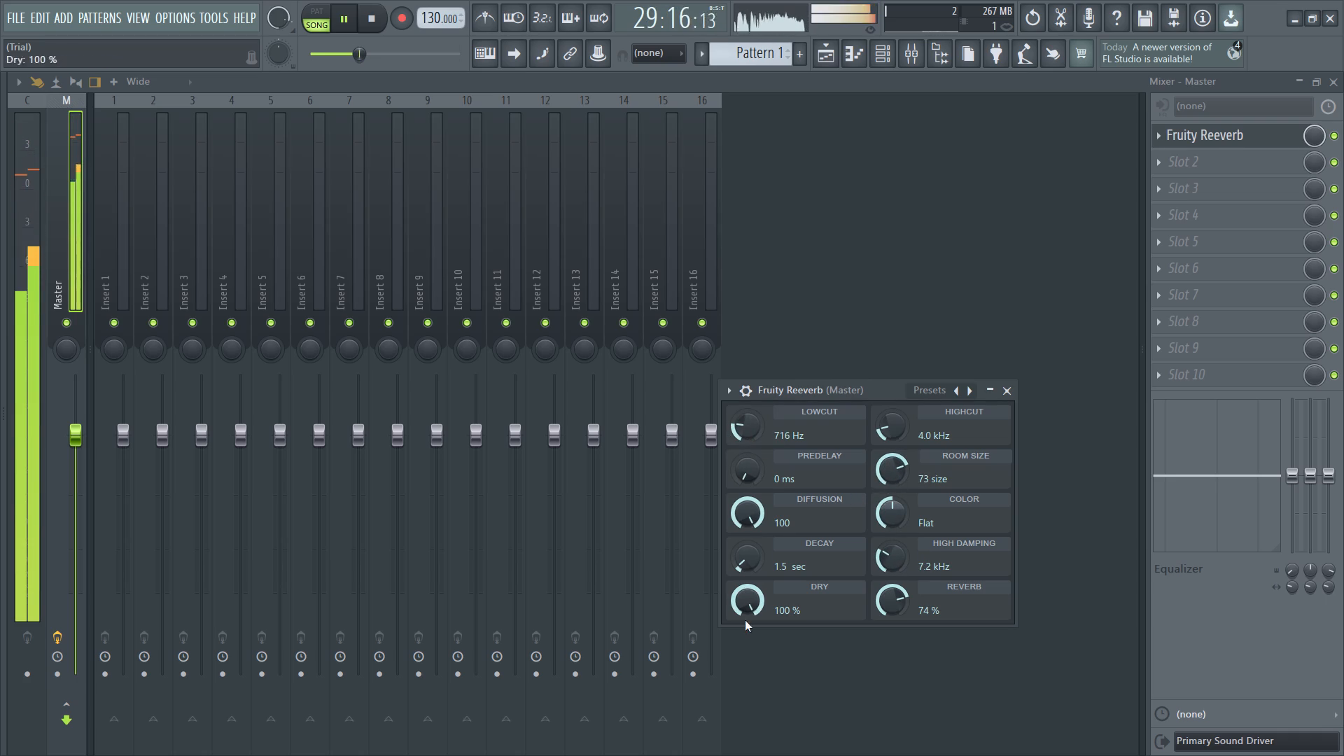
pyautogui.moveTo(746, 607); pyautogui.dragTo(739, 668)
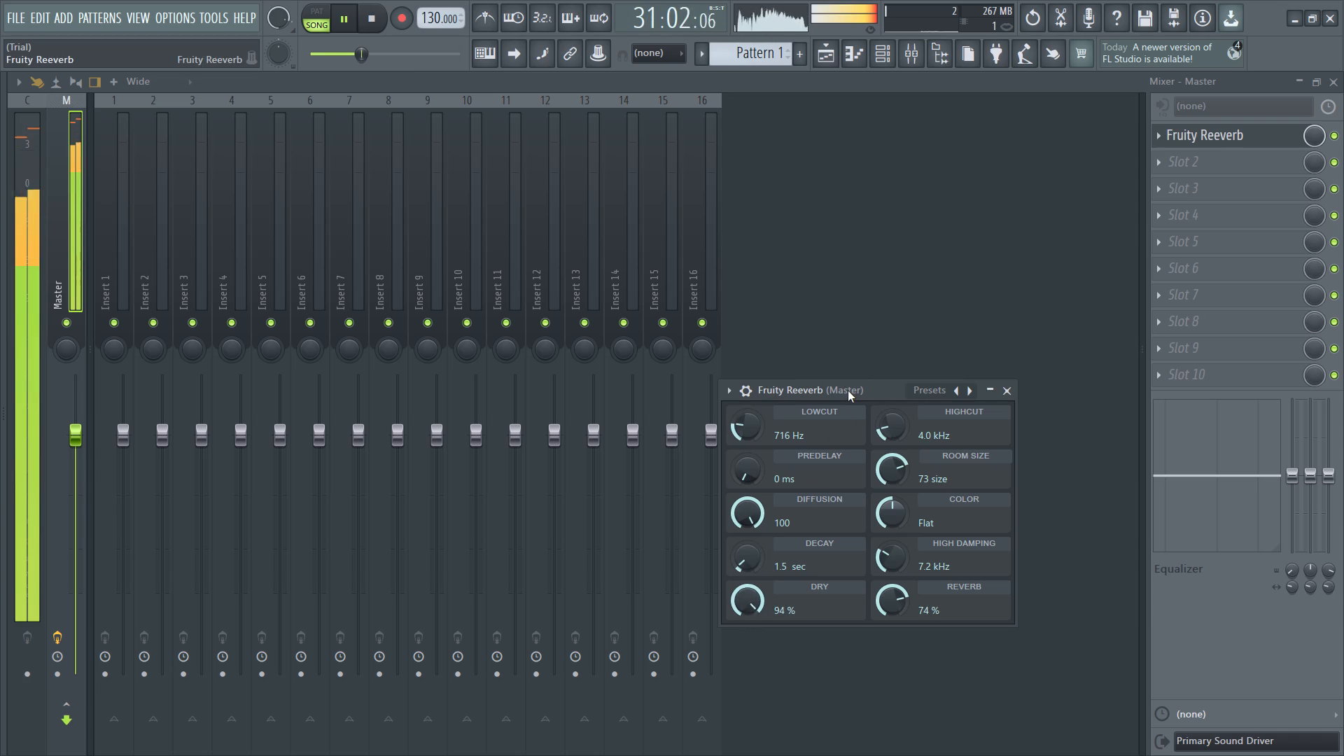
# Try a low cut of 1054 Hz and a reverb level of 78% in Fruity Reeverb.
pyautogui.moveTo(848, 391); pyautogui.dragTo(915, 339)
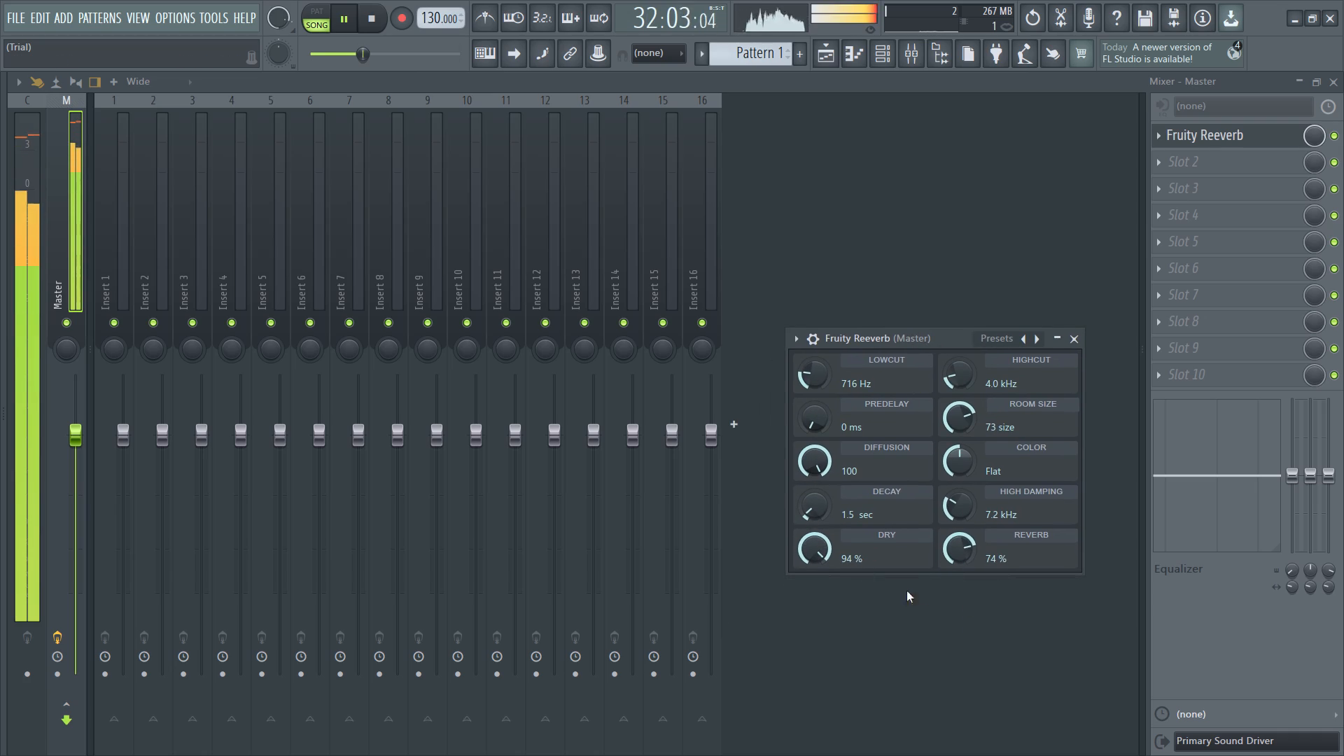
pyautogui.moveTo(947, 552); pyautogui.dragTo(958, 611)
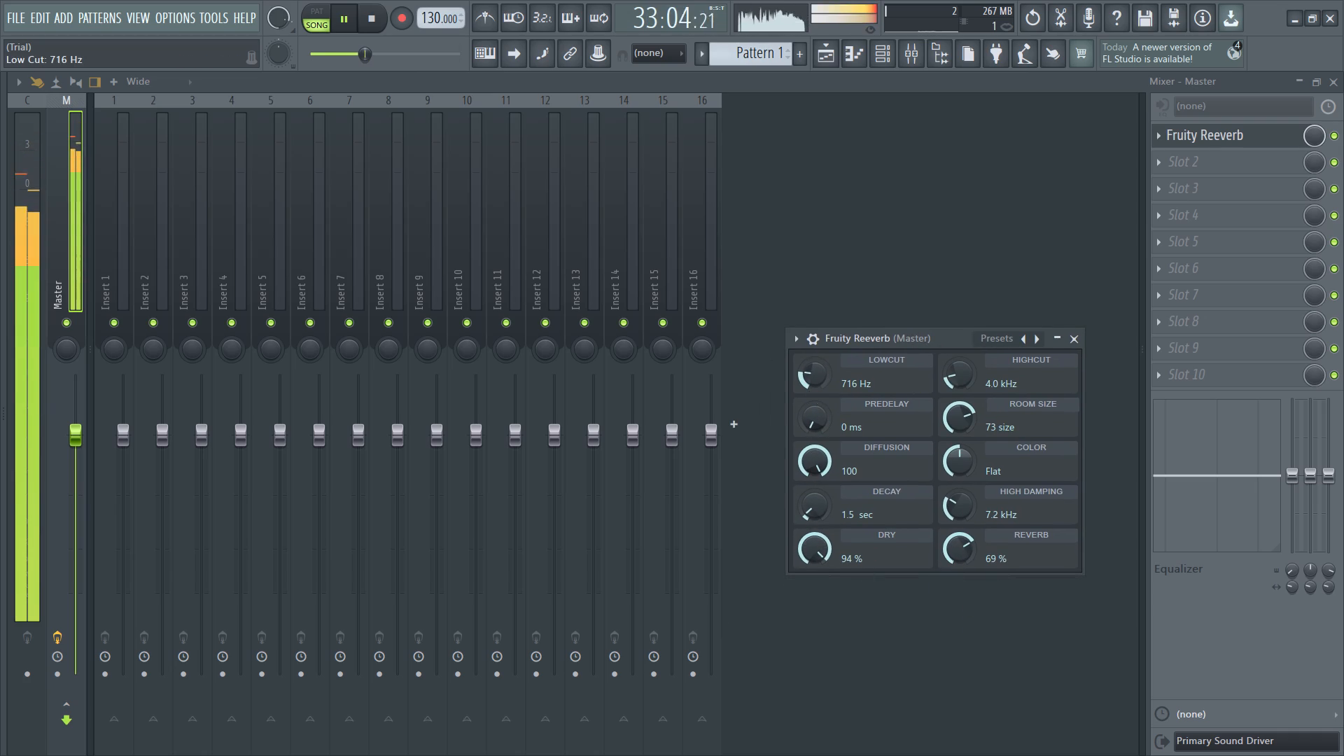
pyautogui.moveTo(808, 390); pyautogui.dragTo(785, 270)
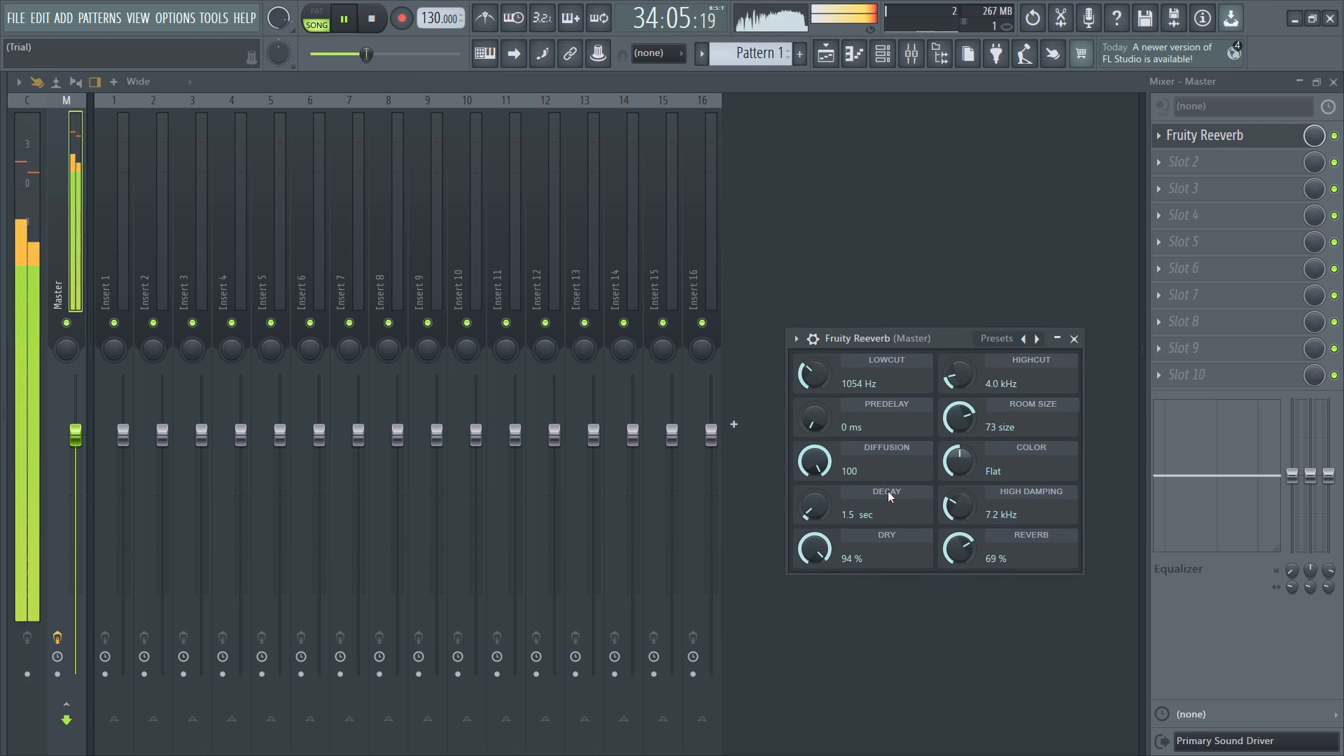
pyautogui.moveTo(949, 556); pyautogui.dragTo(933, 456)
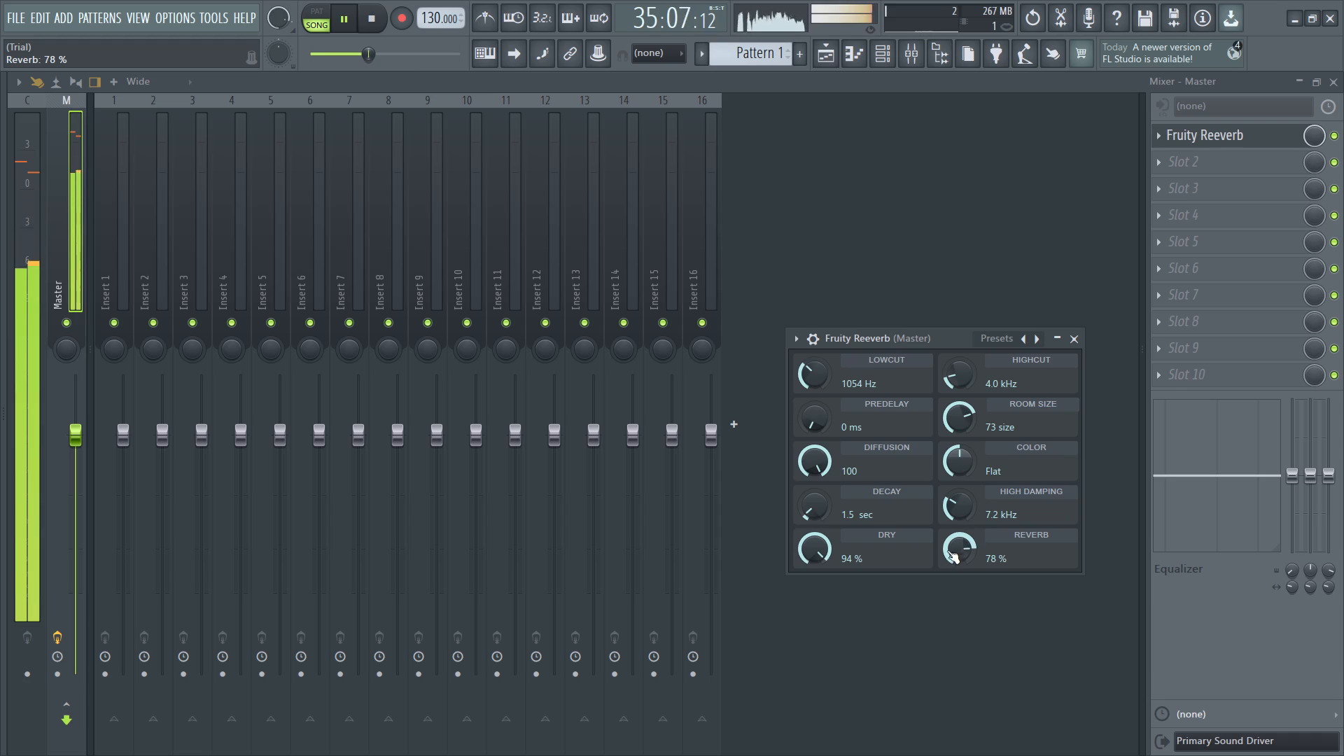
# Set Fruity Reeverb's low cut to 644 Hz and its high cut to 7.1 kHz.
pyautogui.moveTo(817, 380); pyautogui.dragTo(810, 486)
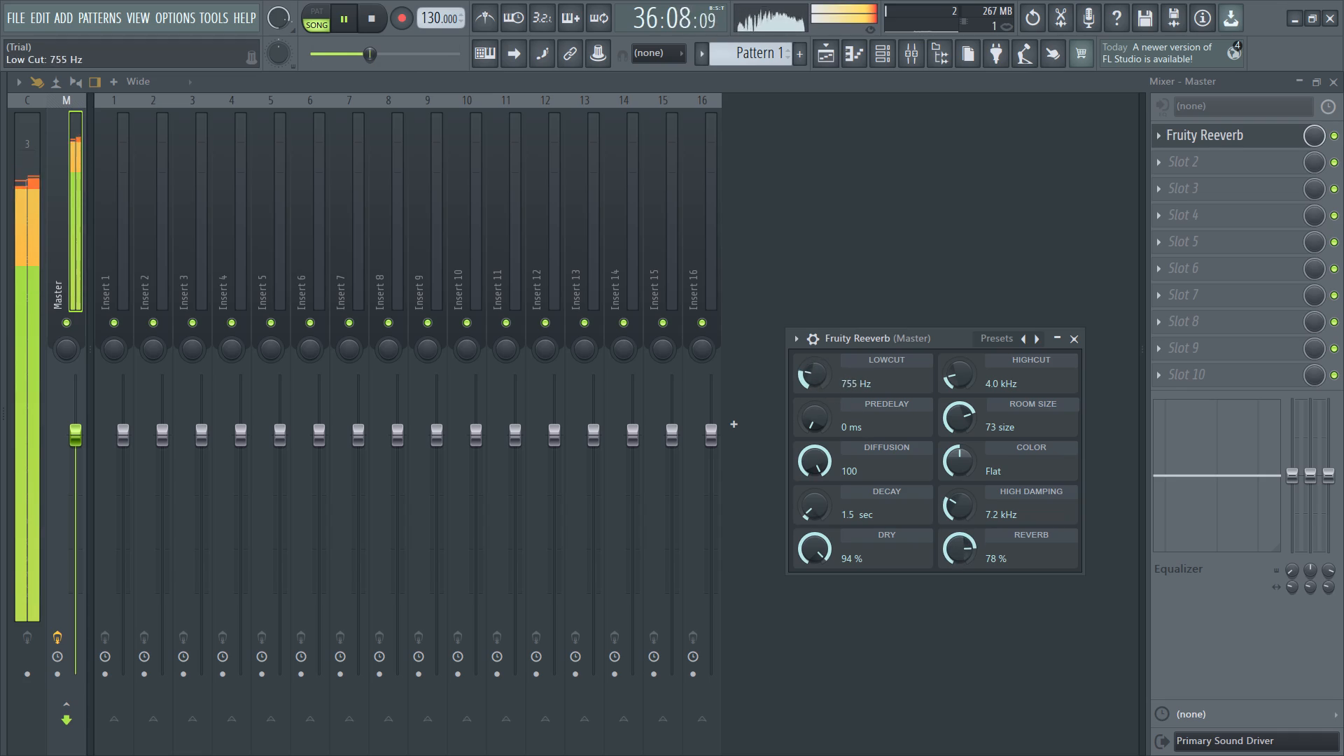
pyautogui.moveTo(810, 486); pyautogui.dragTo(813, 525)
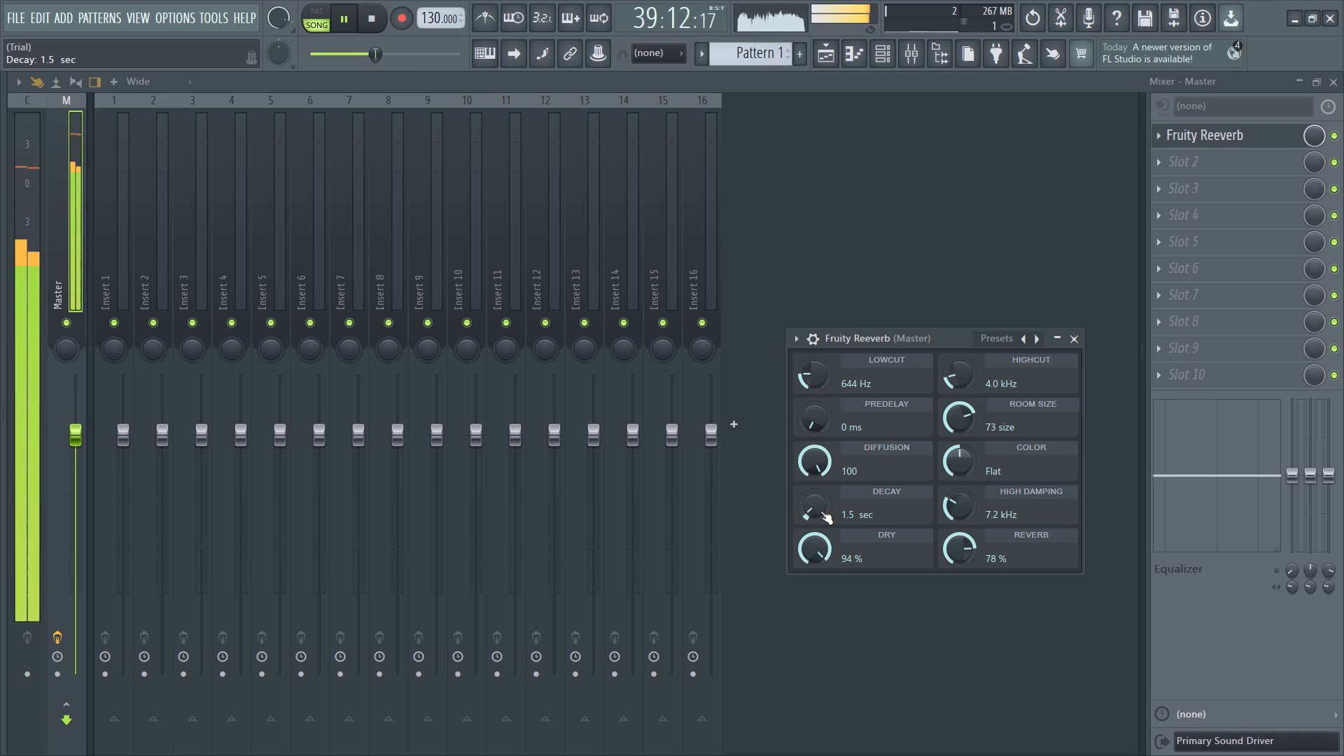
pyautogui.moveTo(937, 332); pyautogui.dragTo(867, 269)
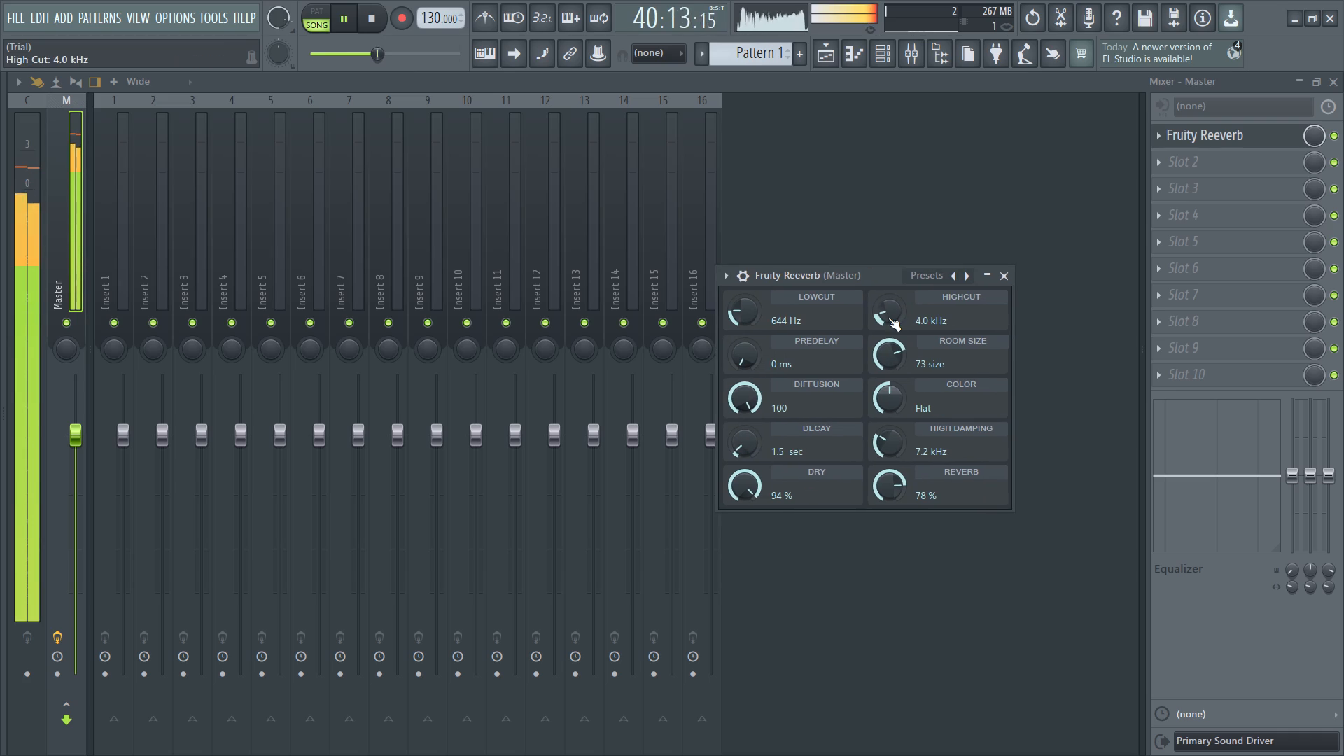
pyautogui.moveTo(888, 318); pyautogui.dragTo(804, 167)
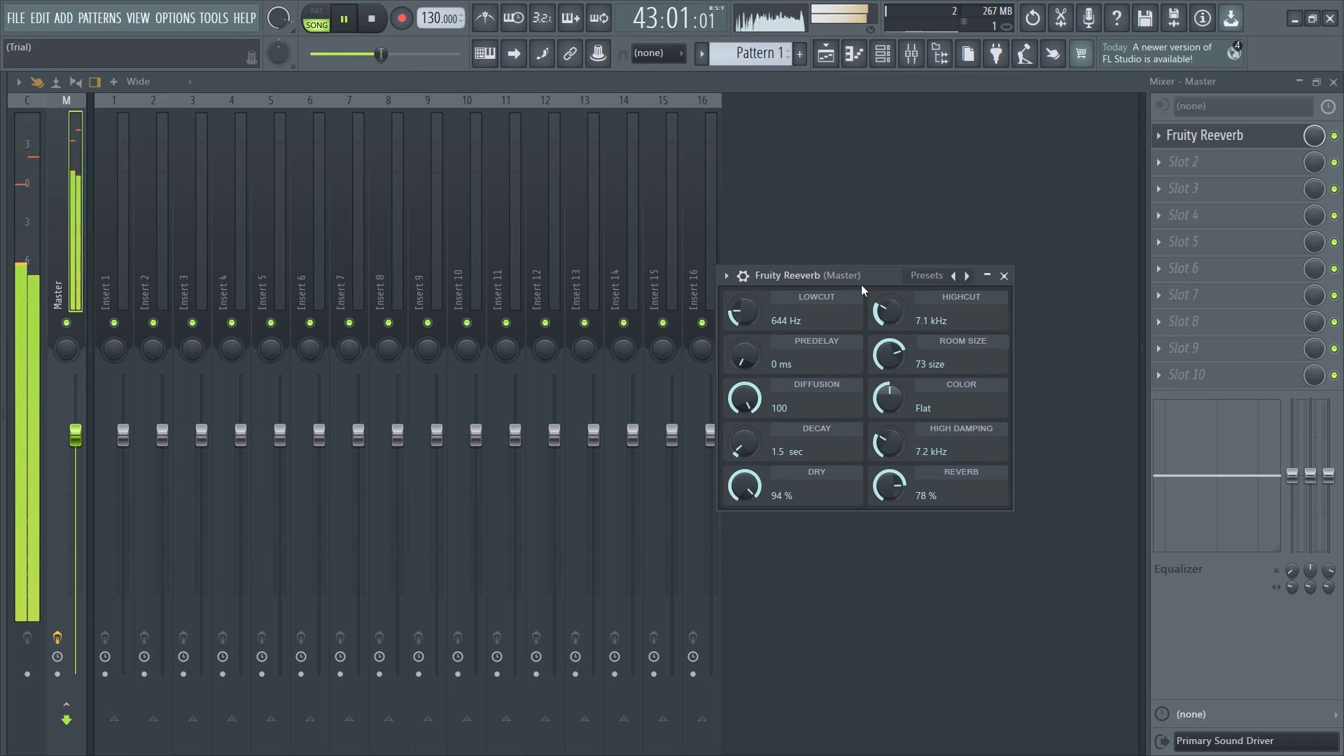
# Move the Fruity Reeverb window over the mixer tracks and reduce the reverb level to 73%.
pyautogui.moveTo(861, 281); pyautogui.dragTo(484, 283)
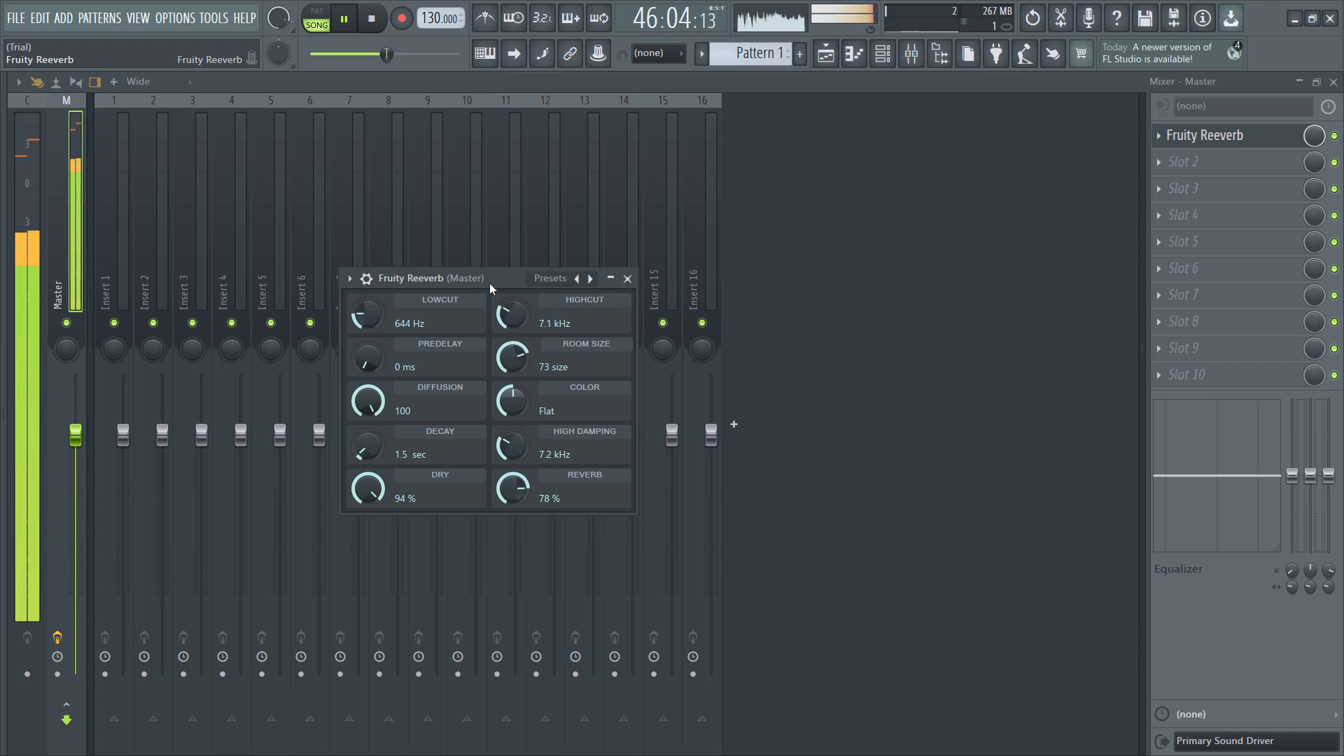
pyautogui.moveTo(517, 490); pyautogui.dragTo(517, 505)
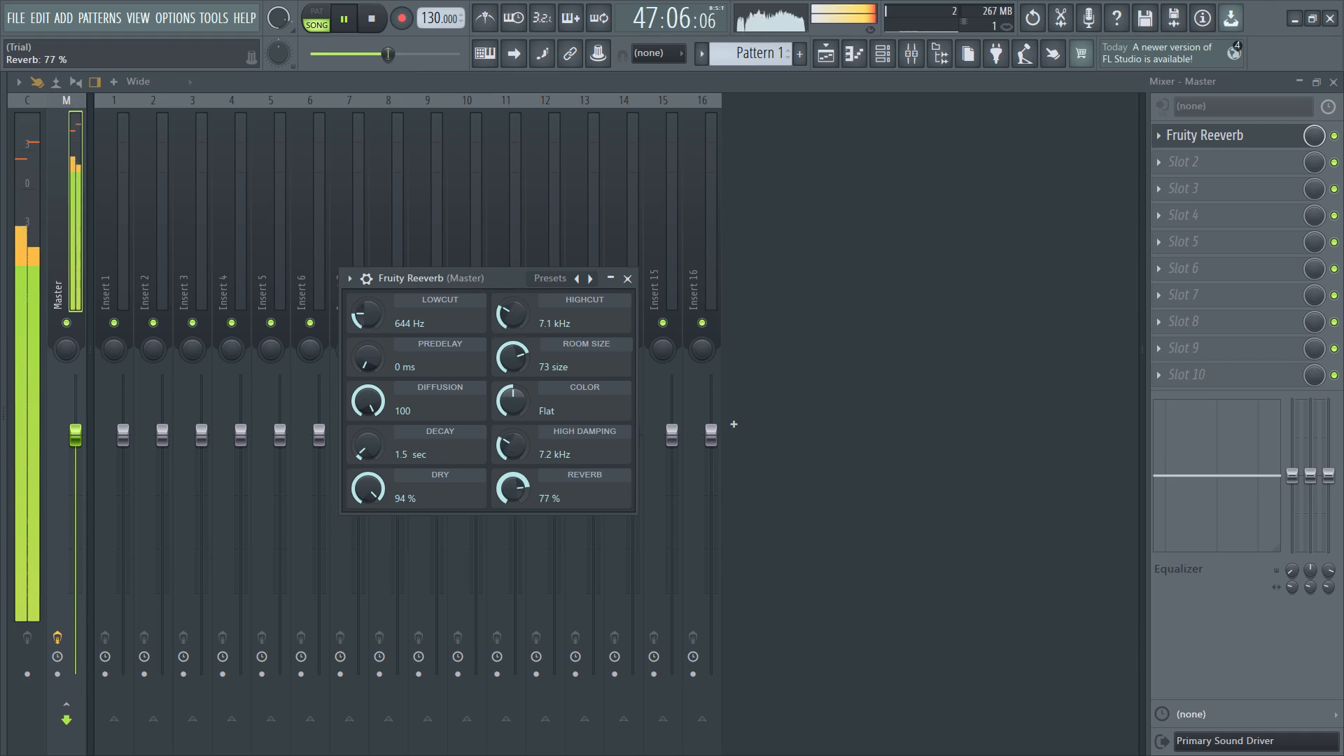
pyautogui.moveTo(517, 505); pyautogui.dragTo(521, 544)
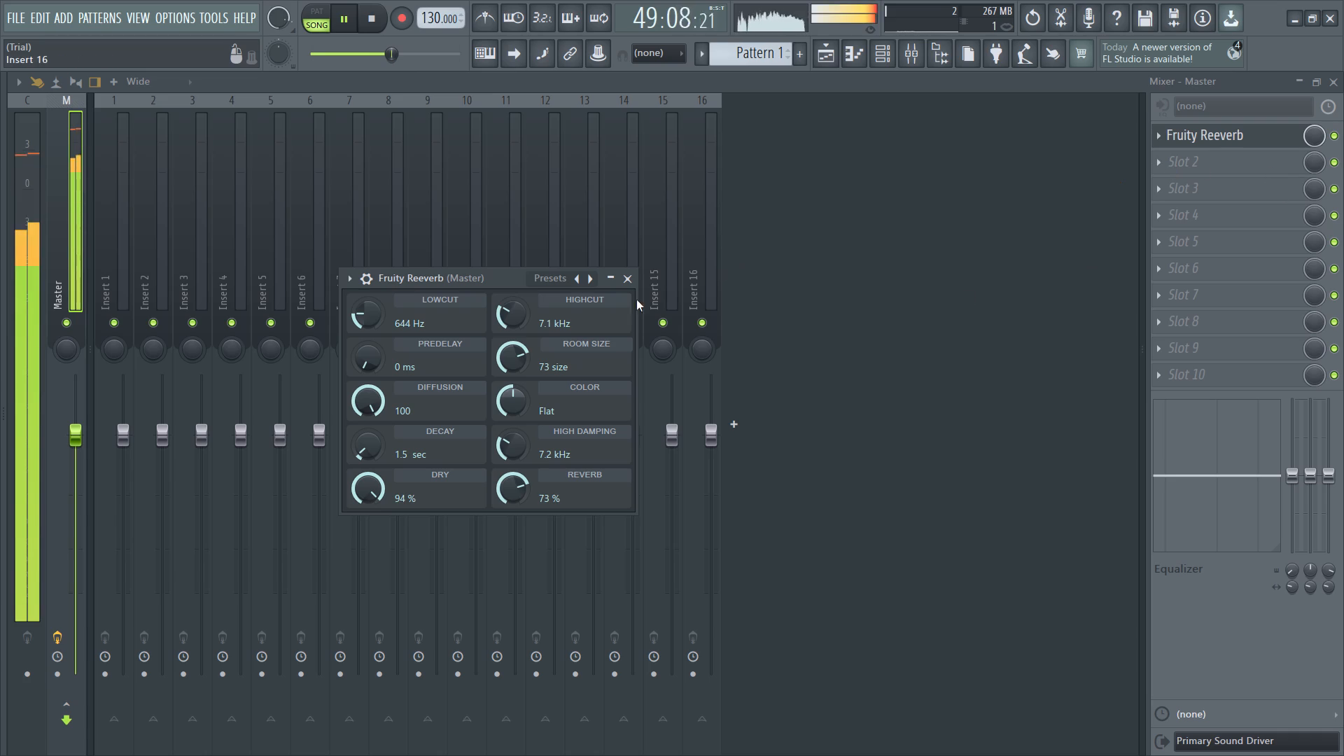
# Bypass Fruity Reeverb in slot 1 and load Fruity Reeverb 2 into slot 2 of the Master track.
pyautogui.click(1333, 132)
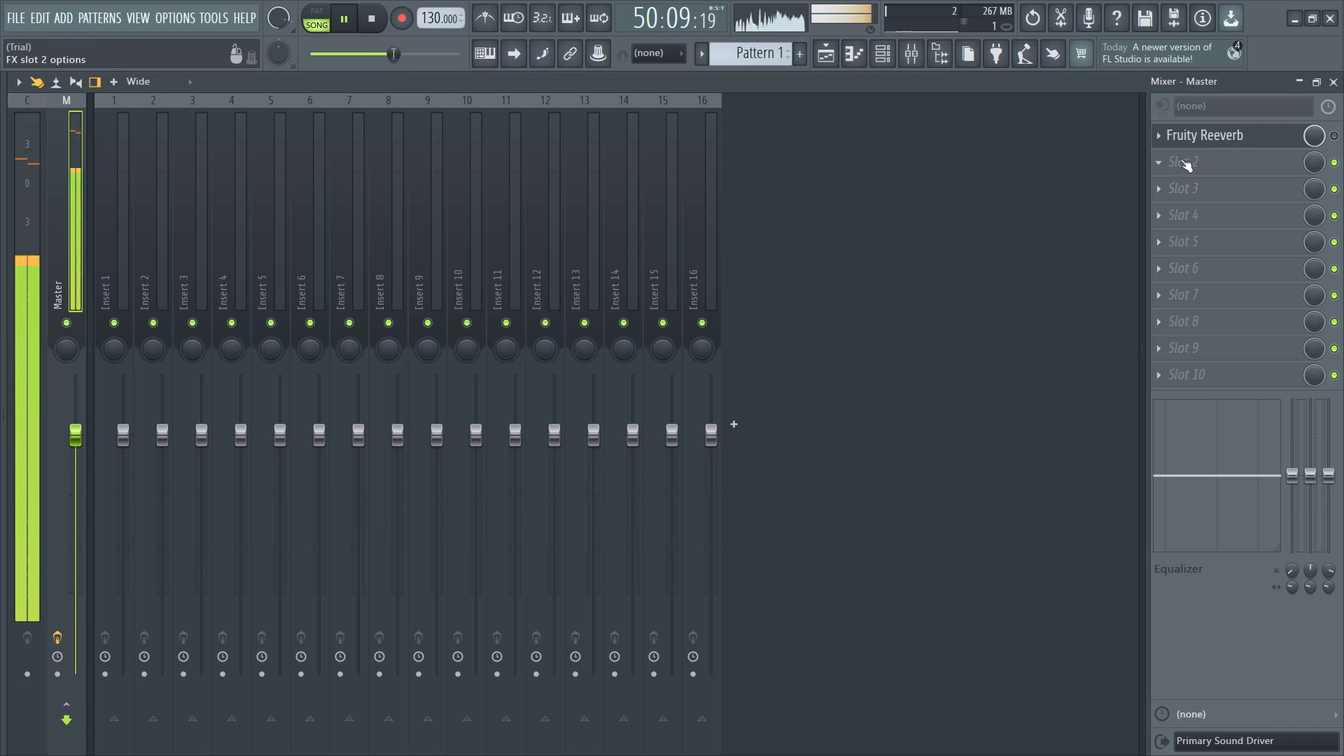
pyautogui.click(1177, 159)
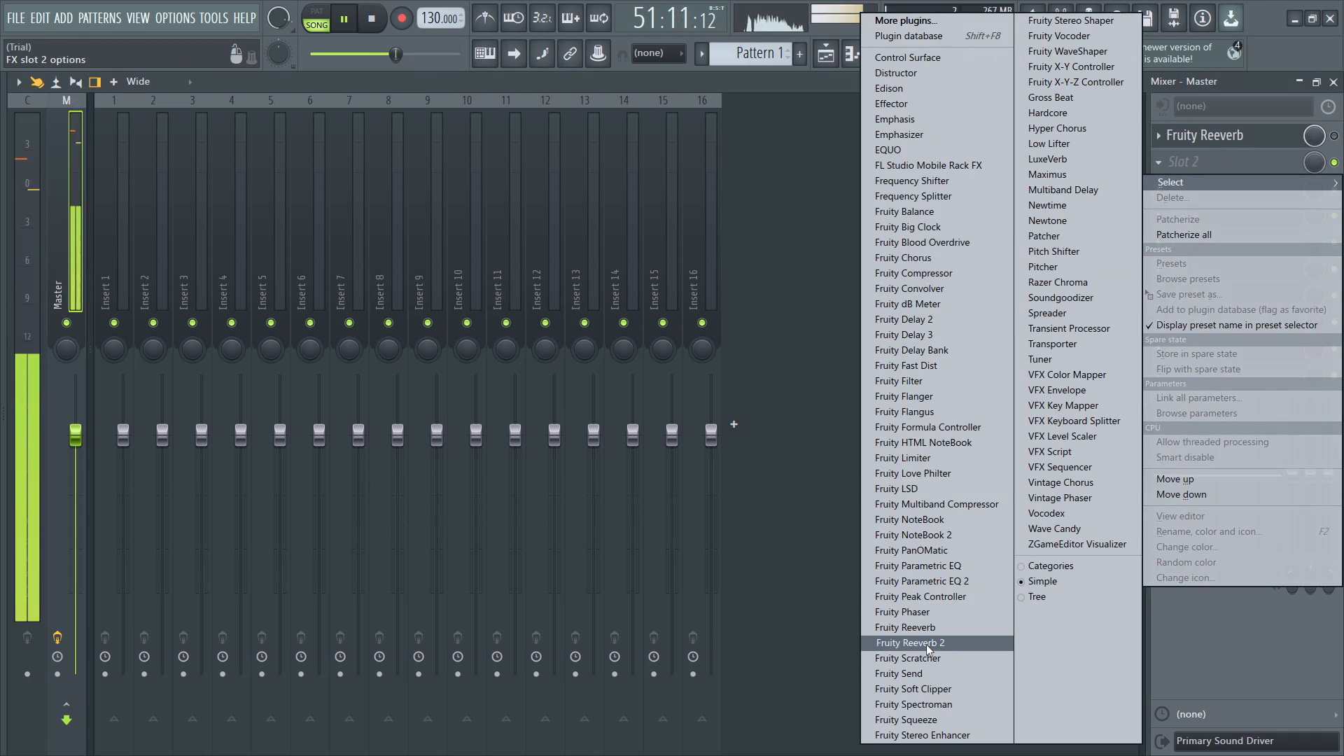
pyautogui.click(926, 645)
pyautogui.moveTo(384, 216); pyautogui.dragTo(442, 332)
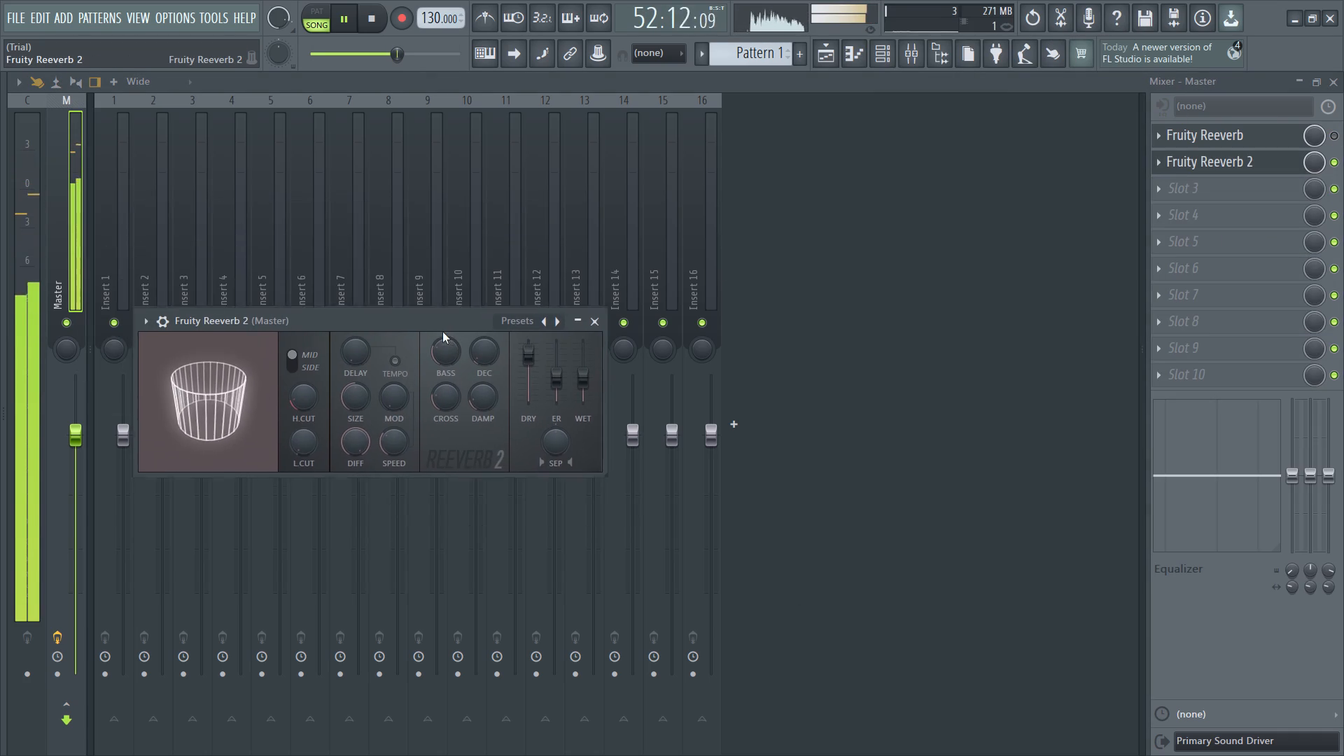
pyautogui.moveTo(442, 332); pyautogui.dragTo(442, 332)
# Raise Fruity Reeverb 2's wet and early reflection levels to near maximum, and adjust the dry level down and back up.
pyautogui.moveTo(589, 400); pyautogui.dragTo(588, 382)
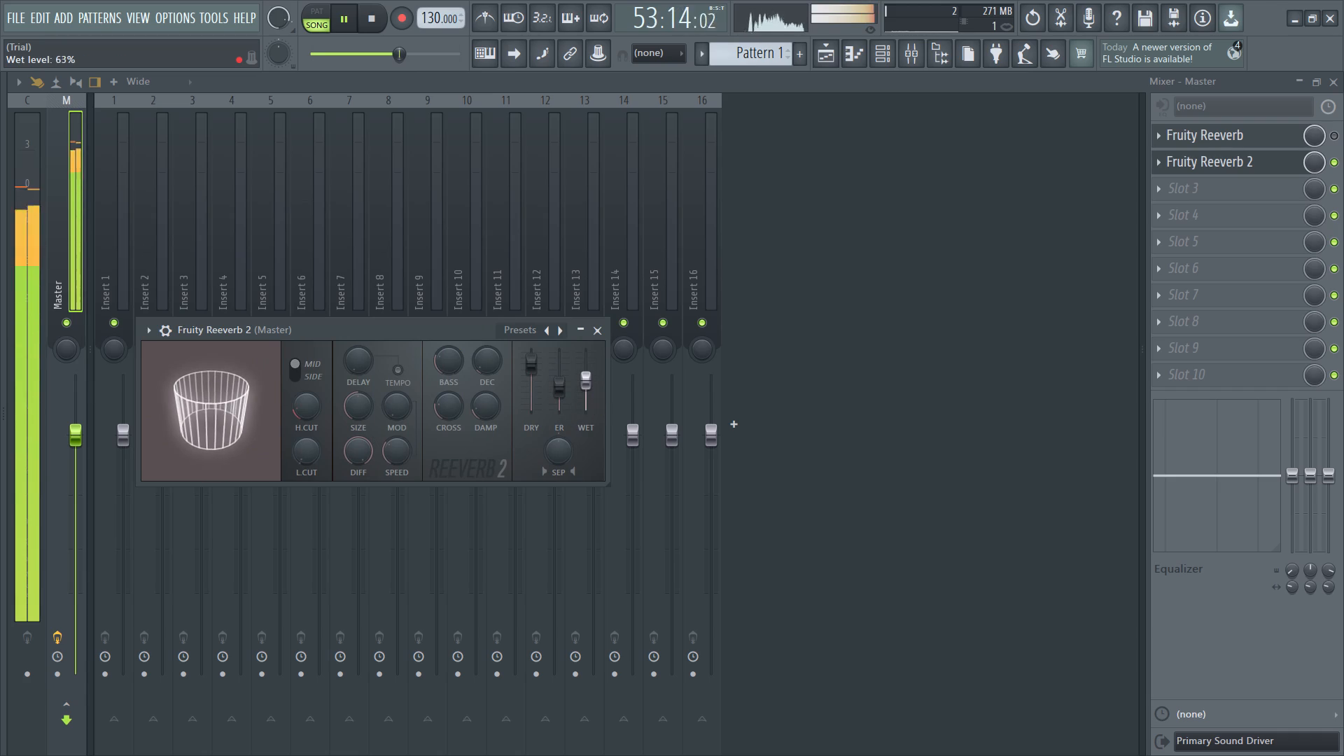
pyautogui.moveTo(588, 382); pyautogui.dragTo(591, 365)
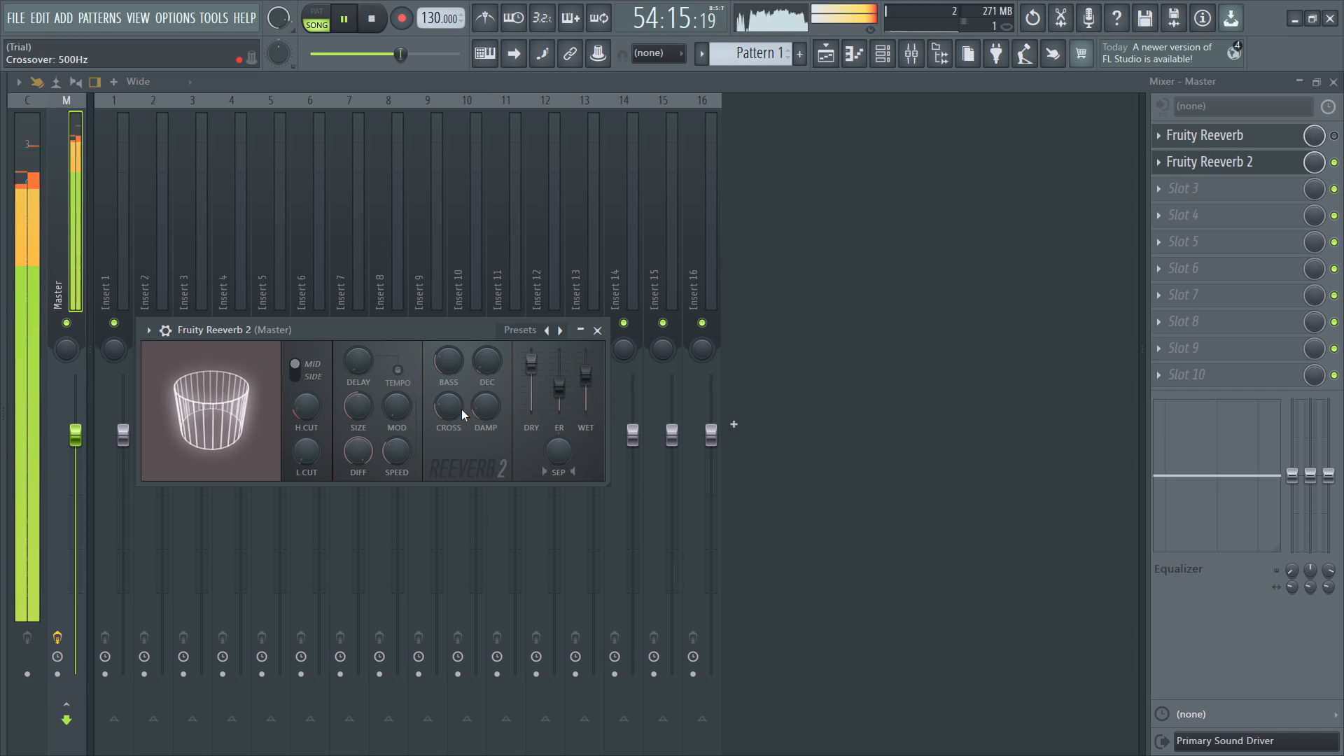
pyautogui.moveTo(588, 381); pyautogui.dragTo(593, 337)
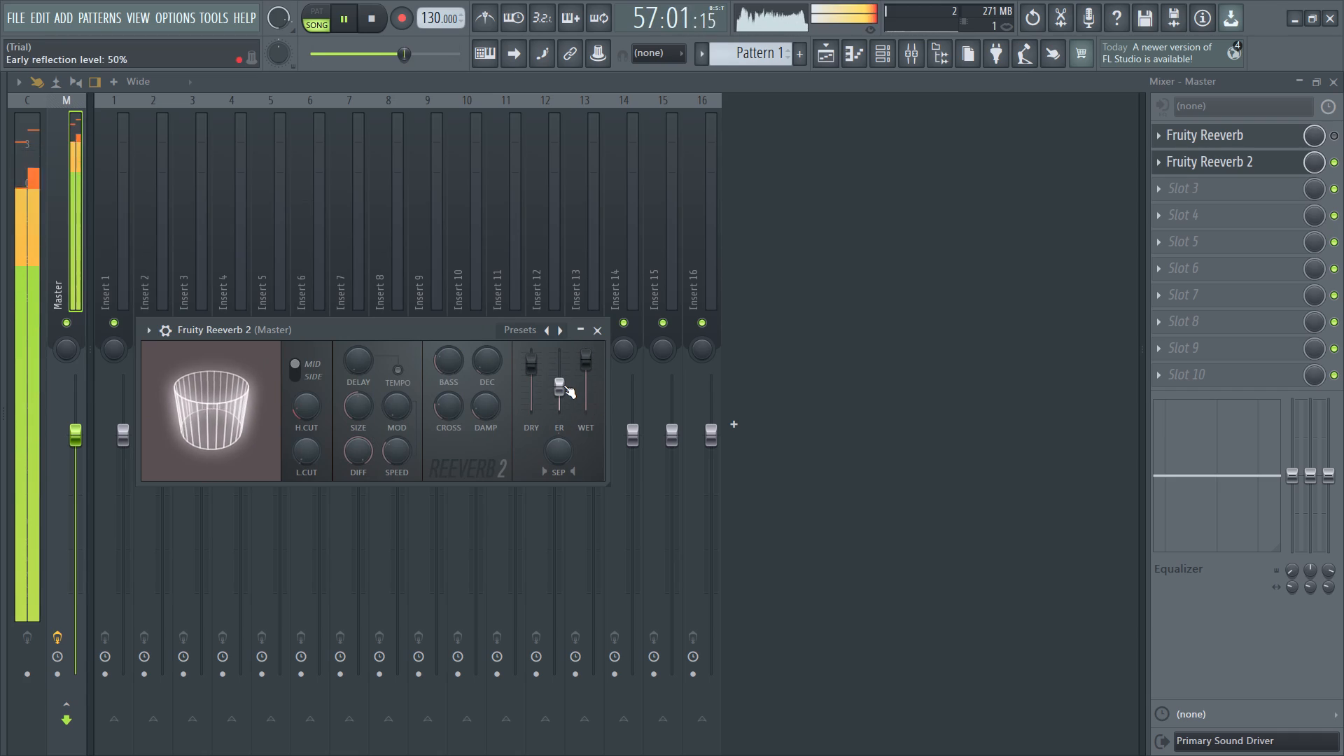
pyautogui.moveTo(563, 385); pyautogui.dragTo(562, 369)
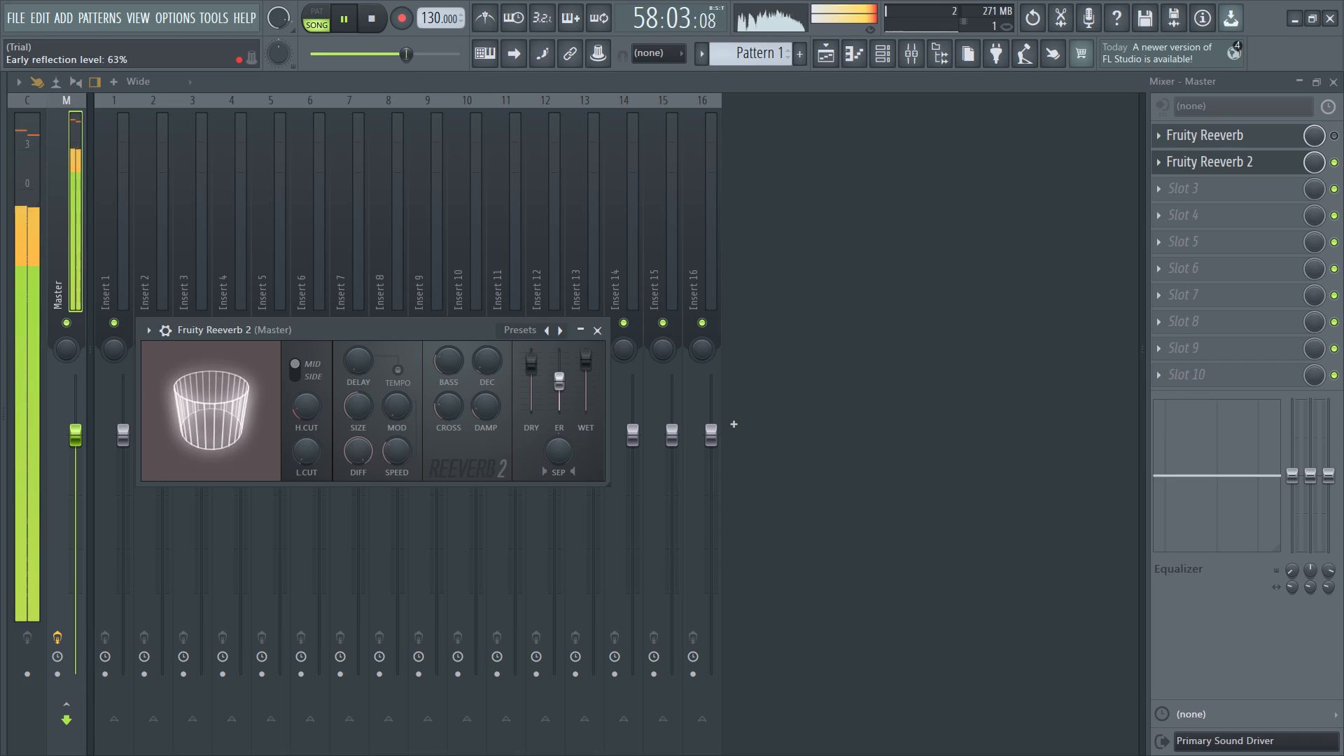
pyautogui.moveTo(562, 369); pyautogui.dragTo(566, 300)
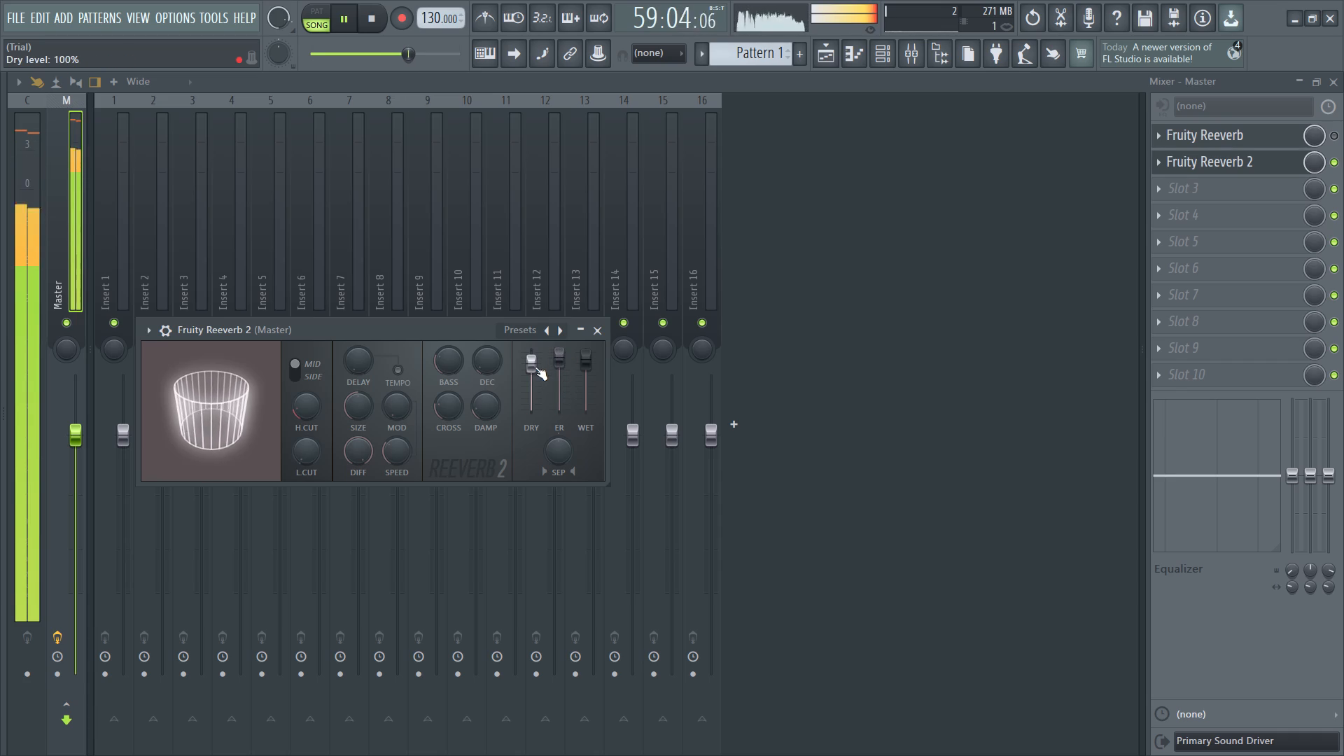
pyautogui.moveTo(535, 367); pyautogui.dragTo(527, 381)
pyautogui.scroll(-1, 564, 357)
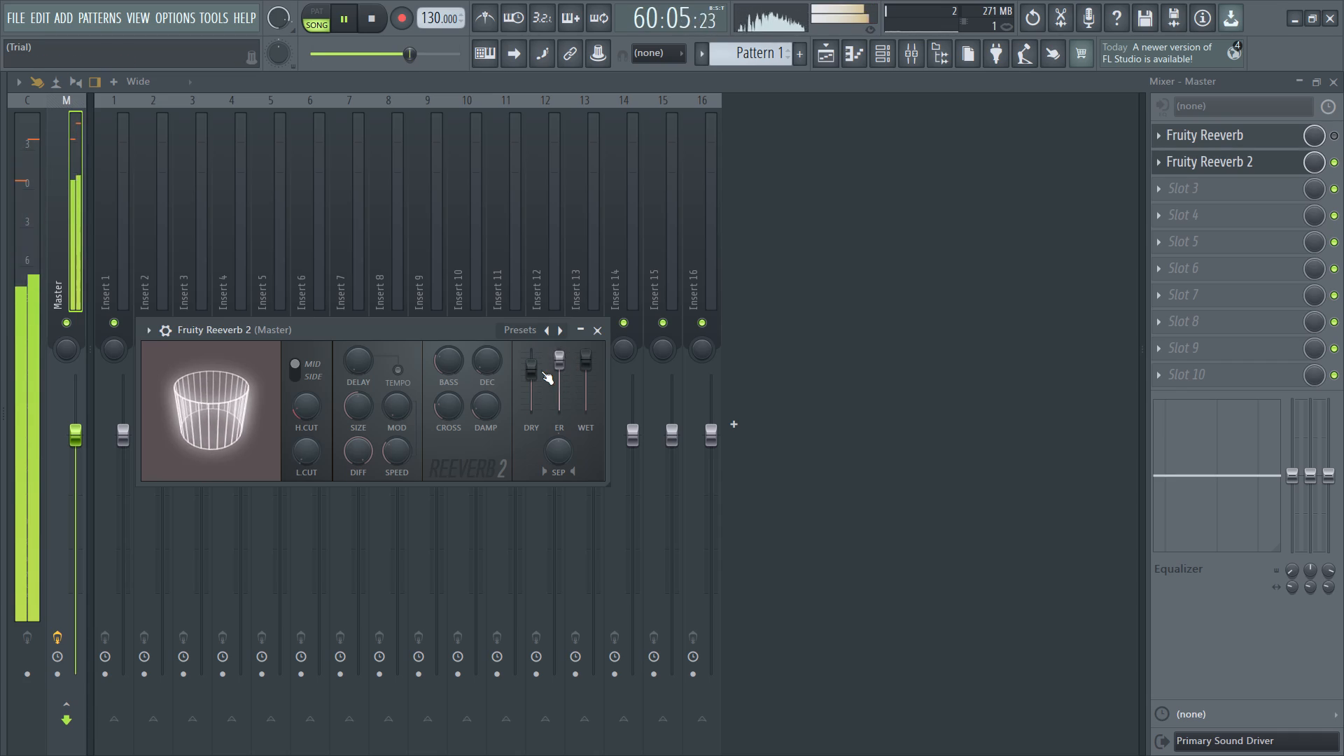
pyautogui.scroll(3, 535, 372)
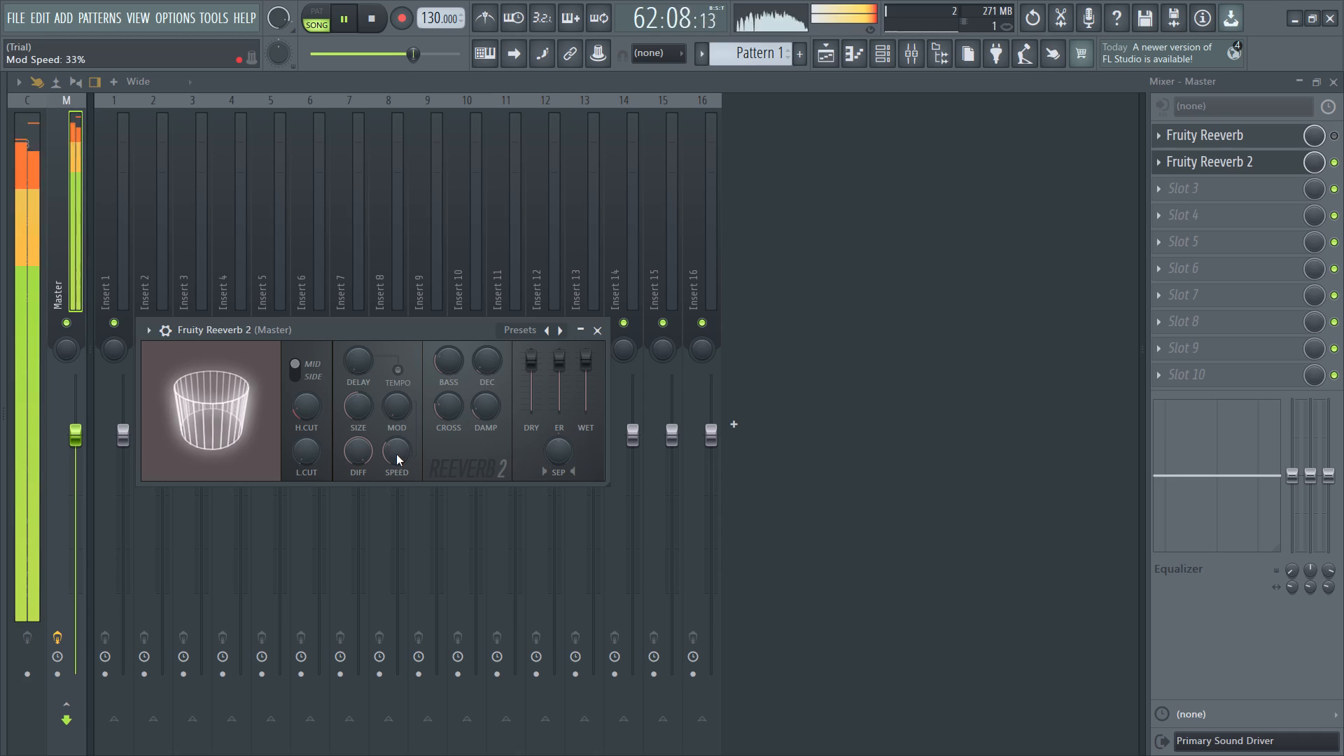
# Fine-tune Fruity Reeverb 2's modulation speed, room size, decay, and dry, wet and early reflection levels.
pyautogui.scroll(1, 396, 454)
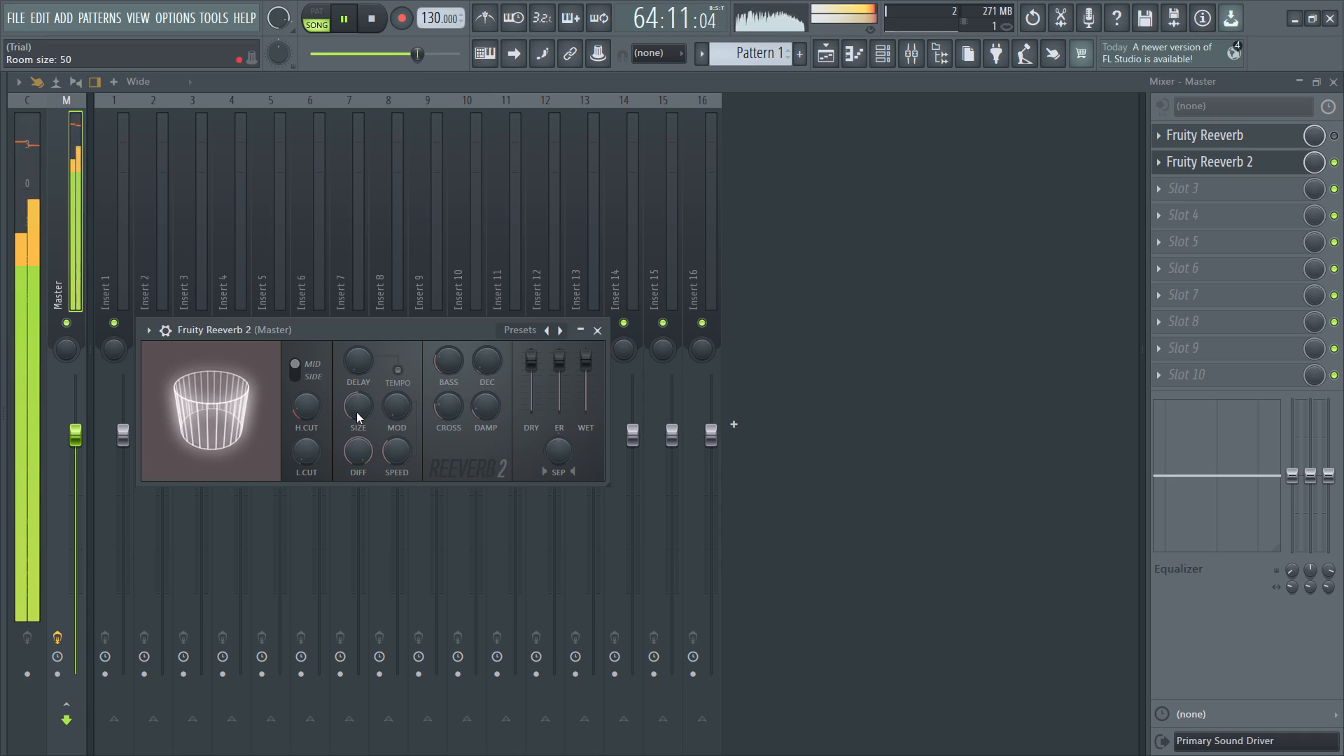
pyautogui.scroll(2, 357, 412)
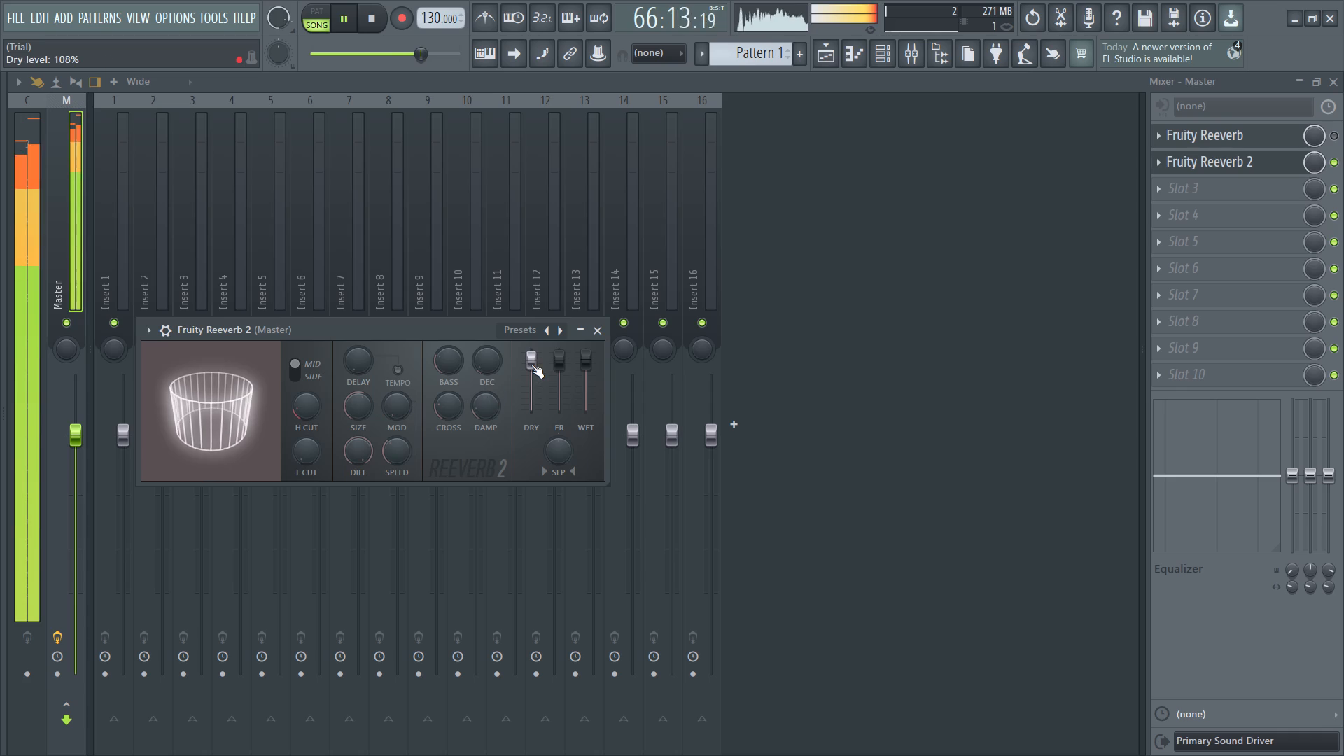
pyautogui.scroll(-1, 531, 365)
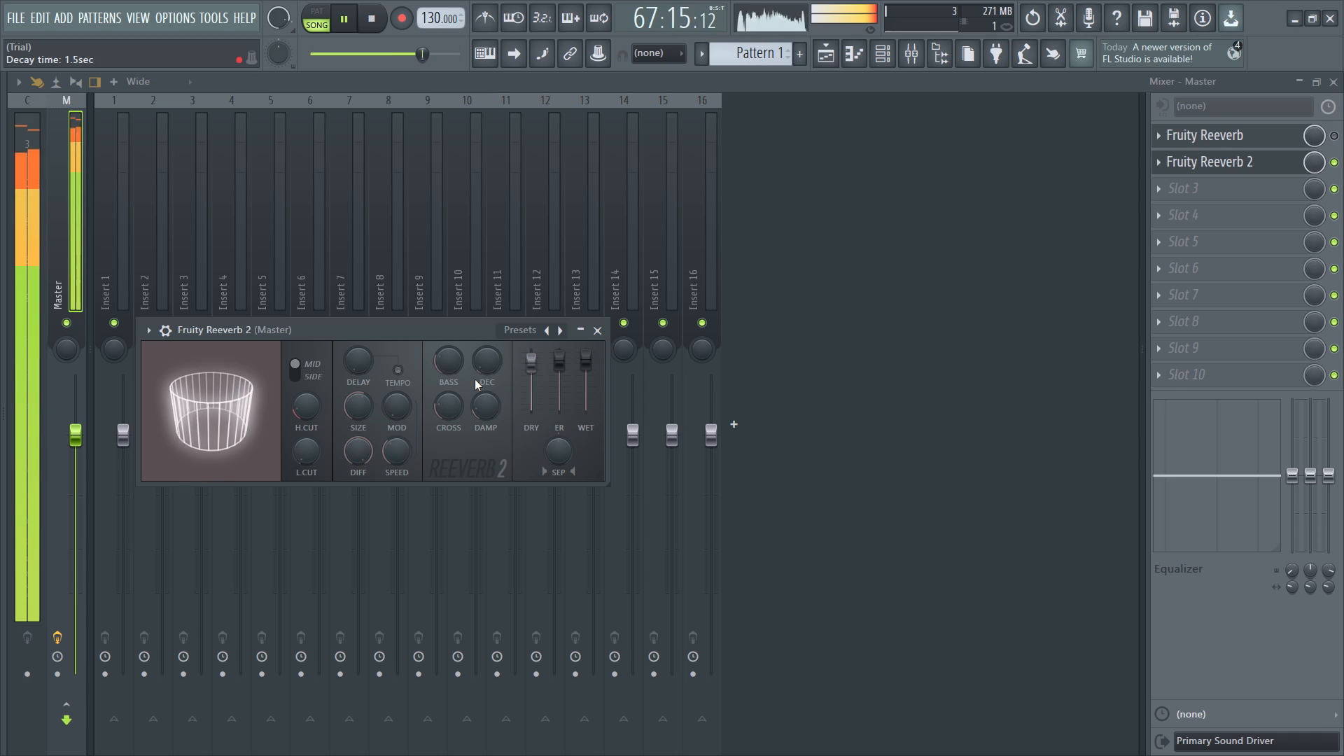
pyautogui.scroll(-1, 451, 367)
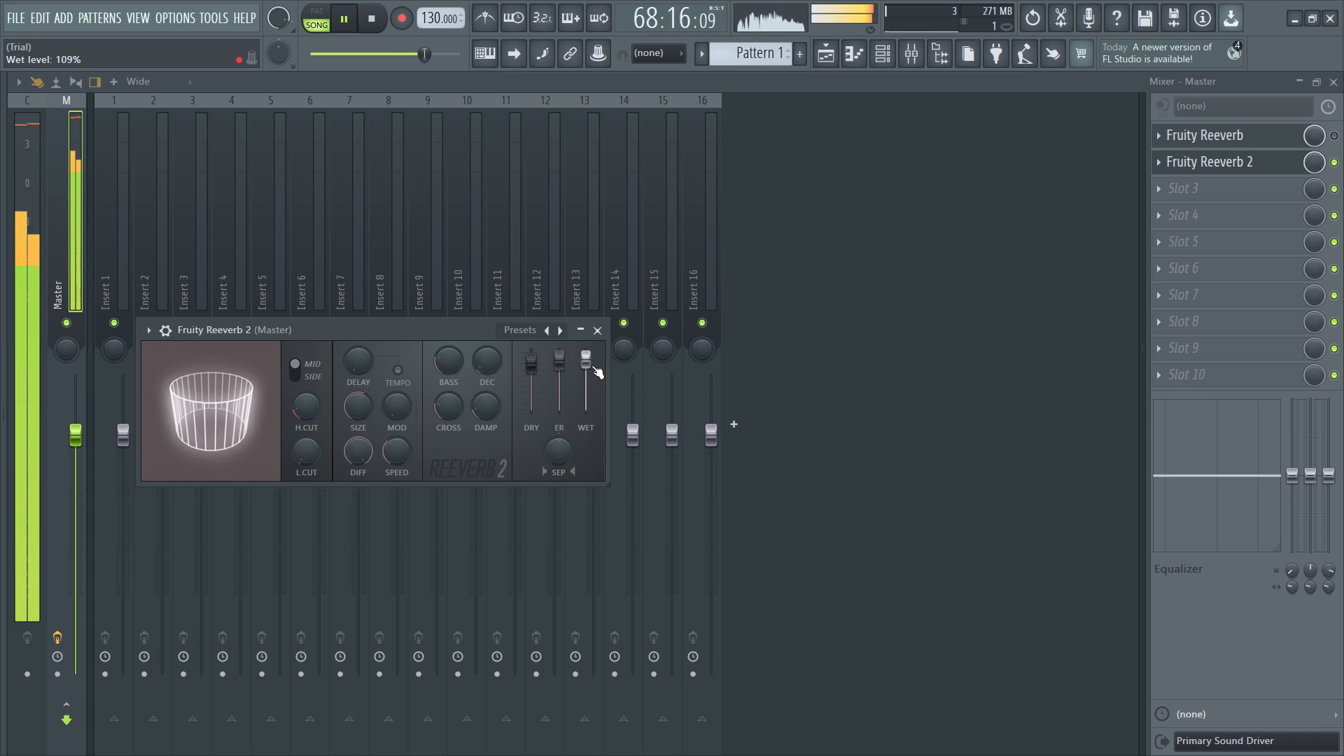
pyautogui.scroll(-2, 591, 365)
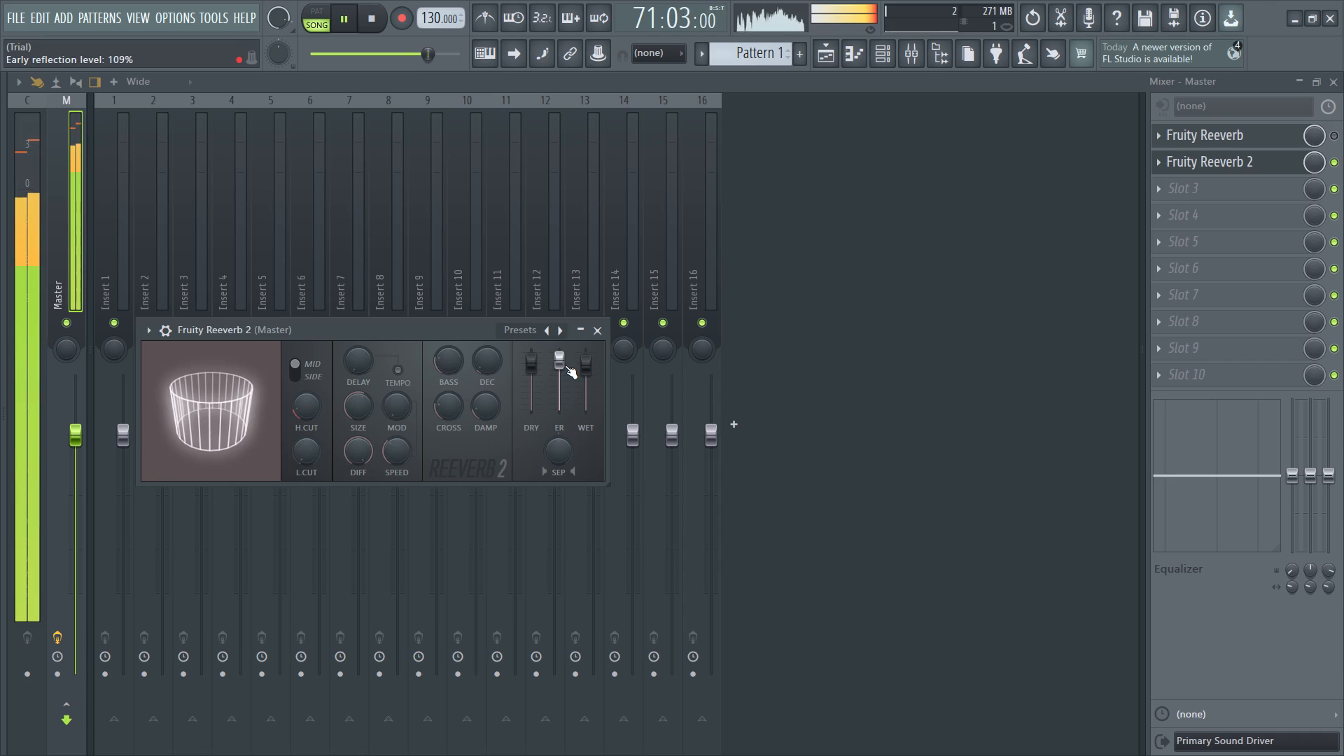
# Re-enable Fruity Reeverb in slot 1 of the Master track and open its editor window.
pyautogui.click(1332, 136)
pyautogui.click(1231, 137)
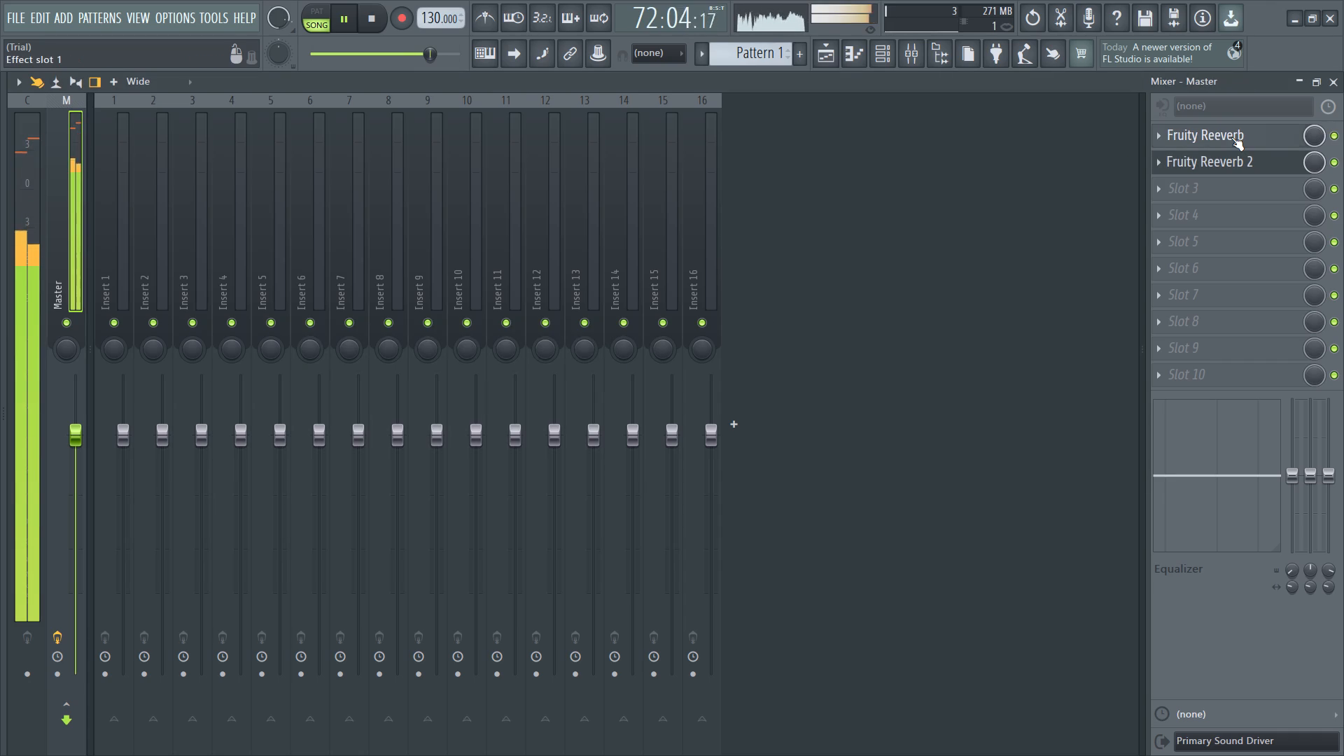
pyautogui.click(1162, 136)
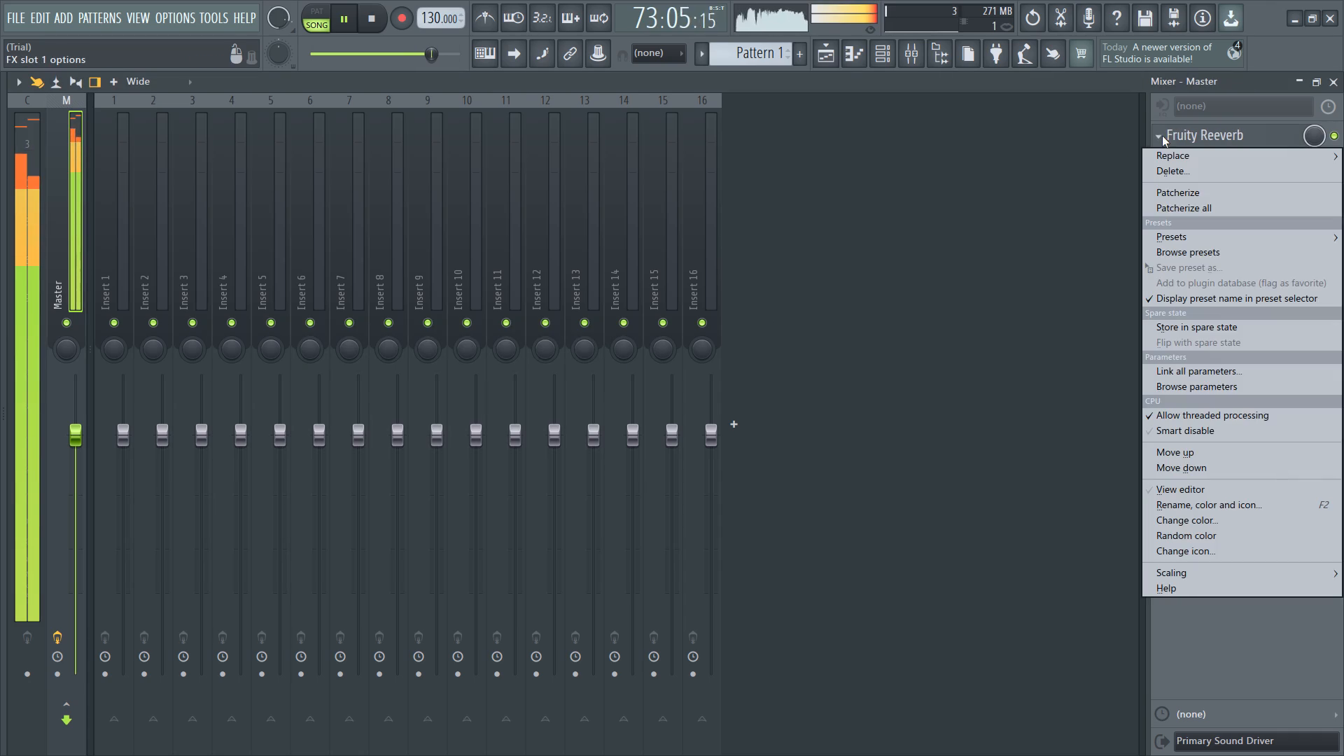
pyautogui.click(1186, 129)
pyautogui.click(1188, 132)
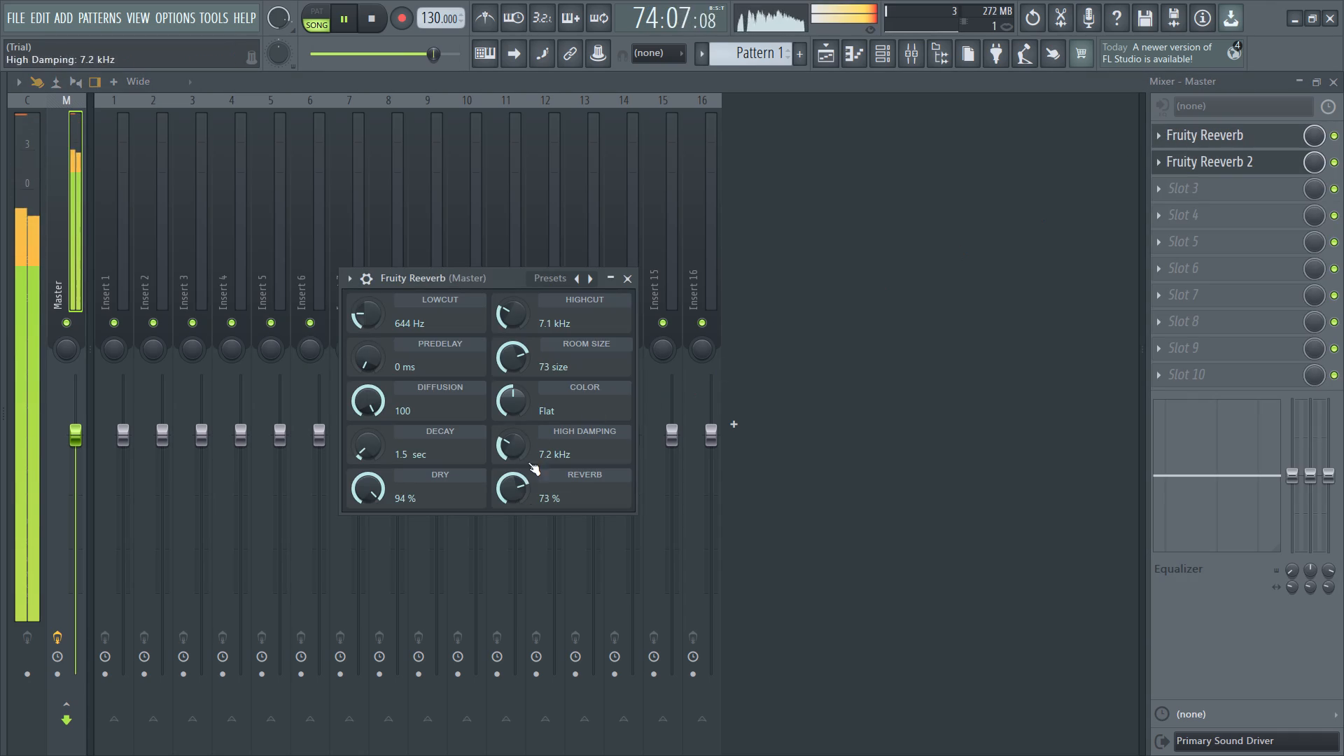
# Set Fruity Reeverb's low cut to 244 Hz and reduce its reverb level to 24%.
pyautogui.moveTo(514, 486); pyautogui.dragTo(573, 87)
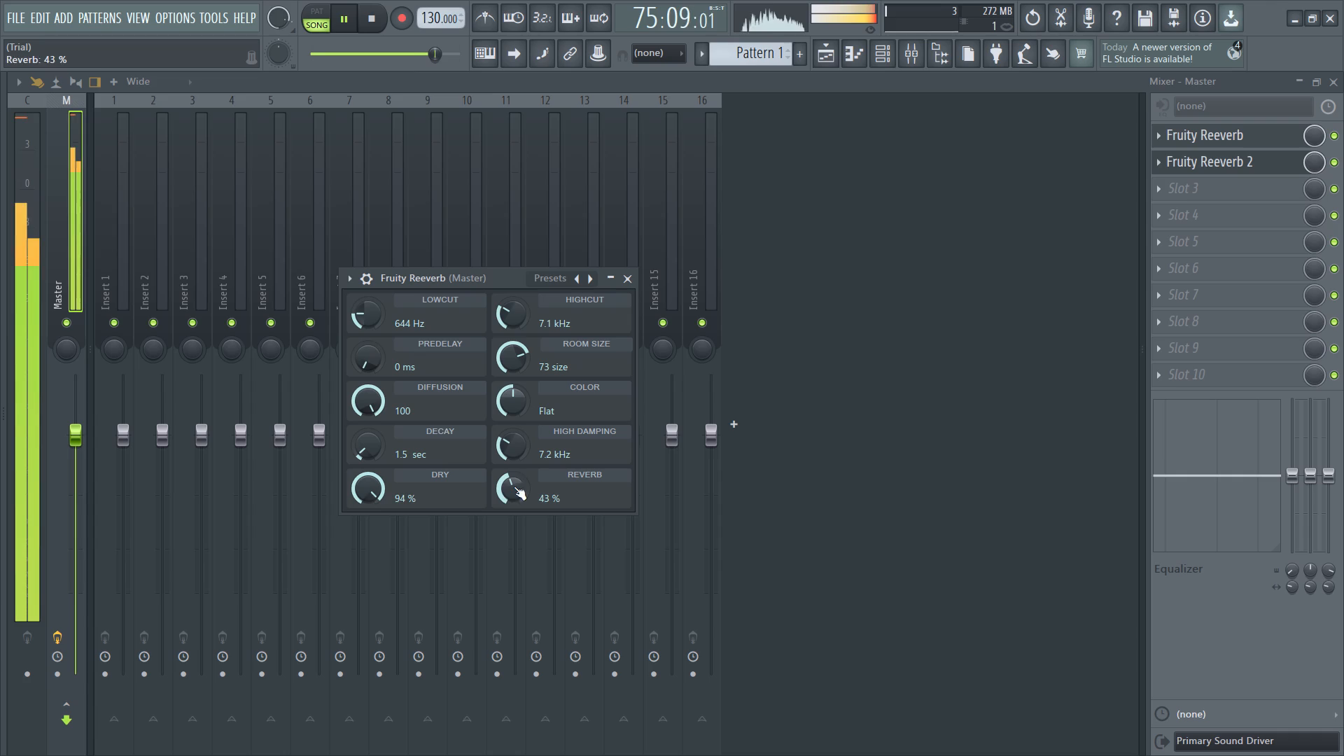
pyautogui.moveTo(365, 320); pyautogui.dragTo(400, 461)
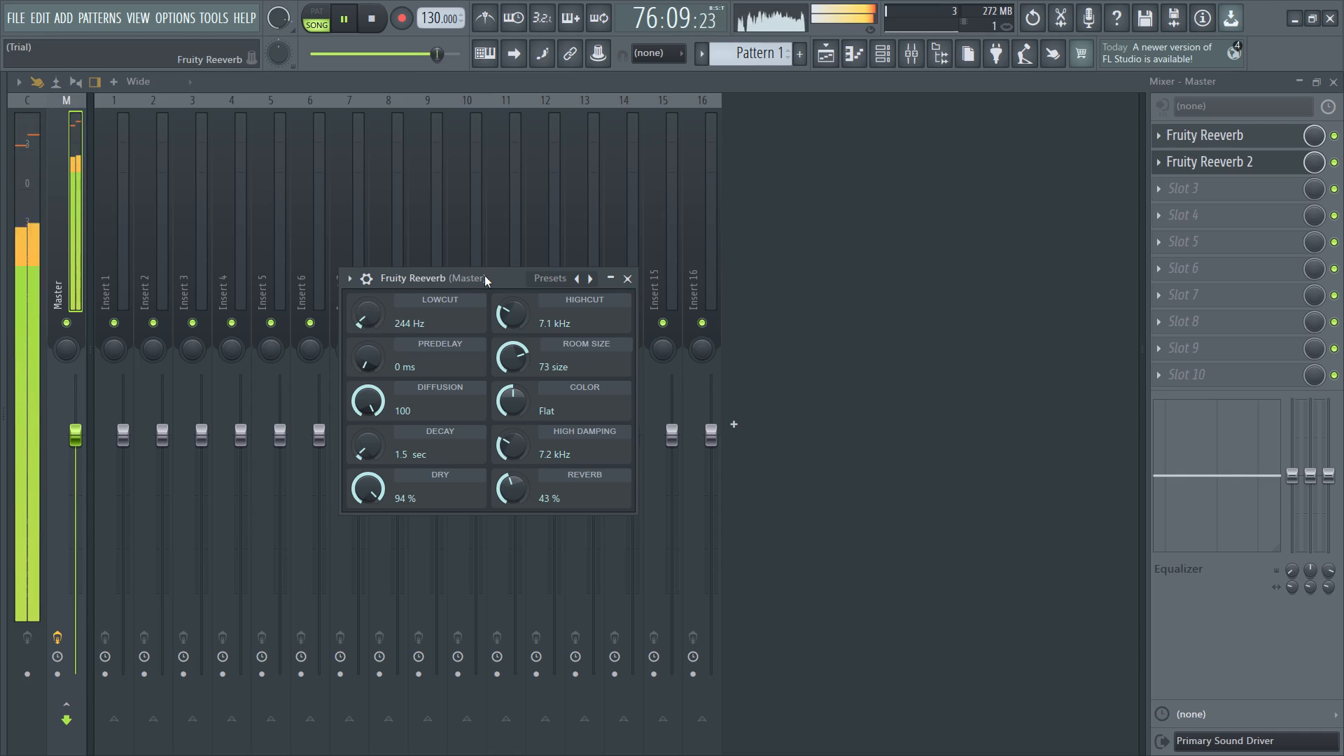
pyautogui.moveTo(486, 282); pyautogui.dragTo(483, 267)
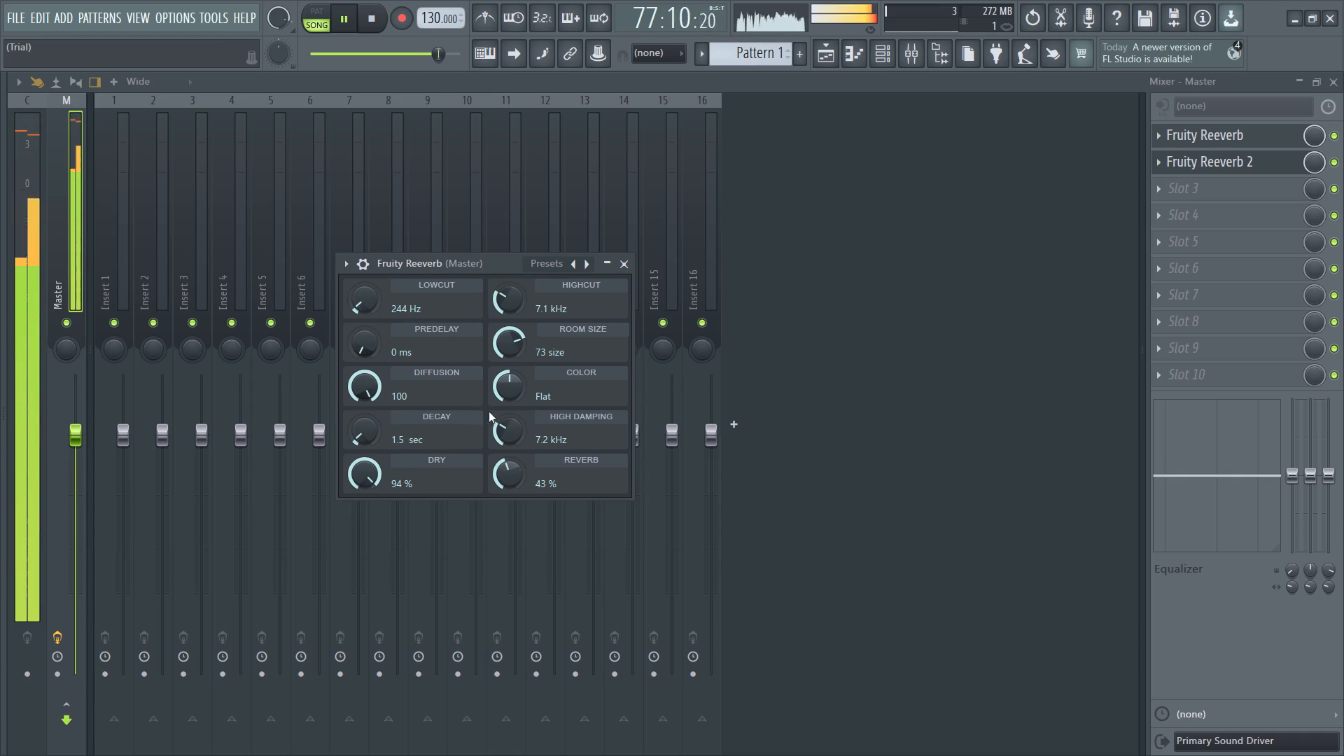
pyautogui.scroll(-13, 495, 464)
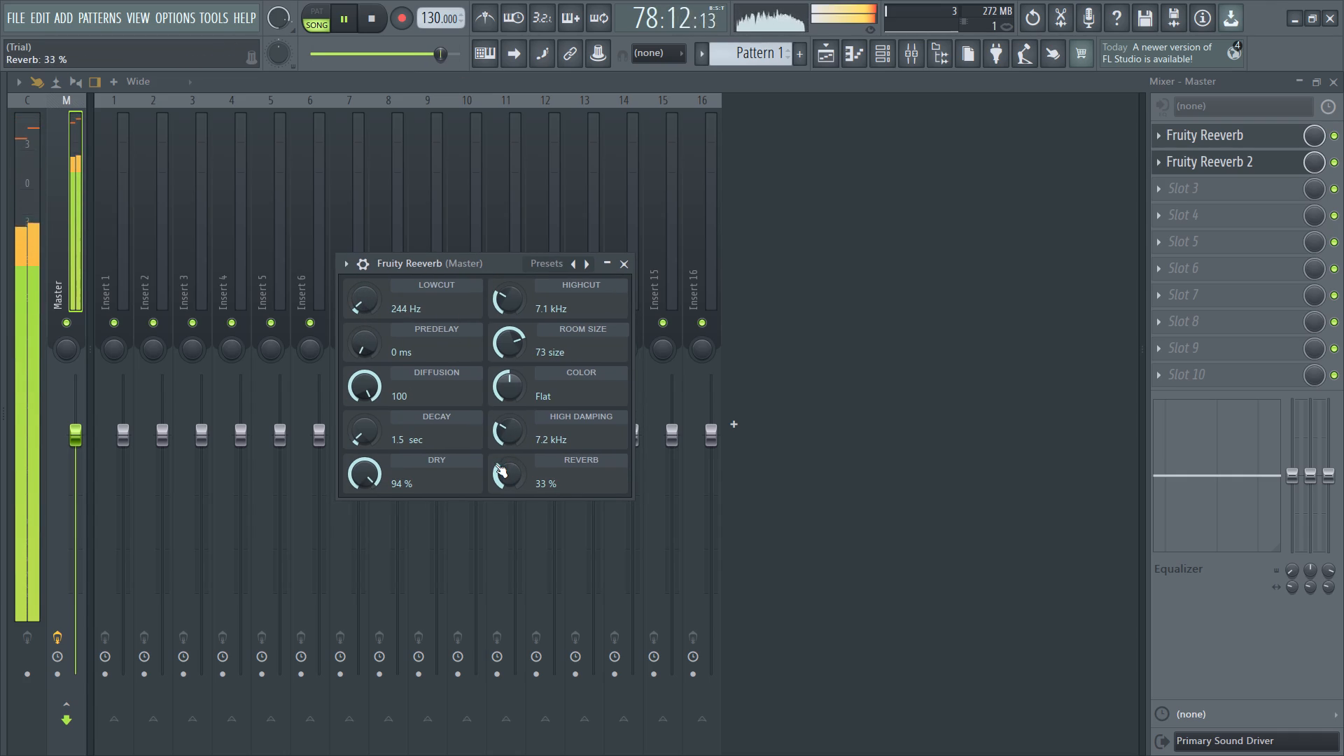
pyautogui.scroll(-5, 495, 464)
pyautogui.moveTo(495, 465); pyautogui.dragTo(515, 526)
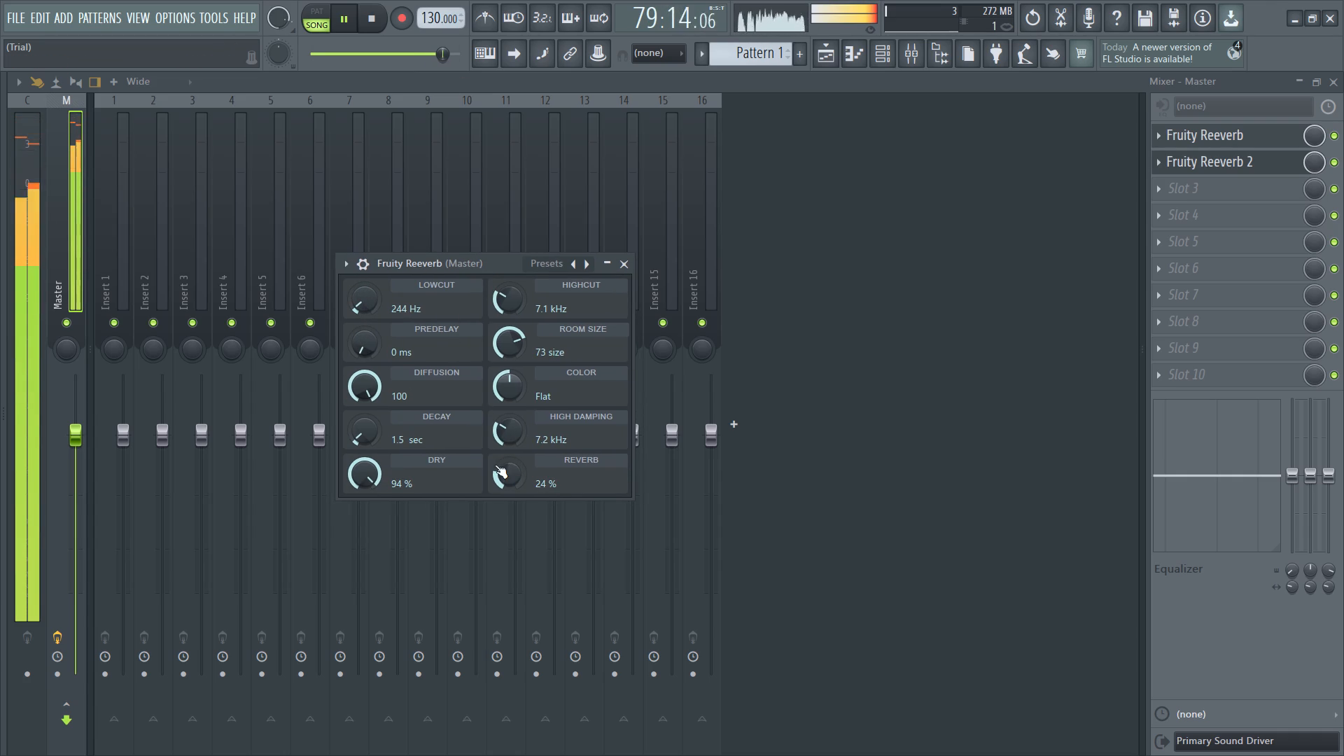
# Load Fruity Limiter into slot 3 of the Master track.
pyautogui.click(1167, 192)
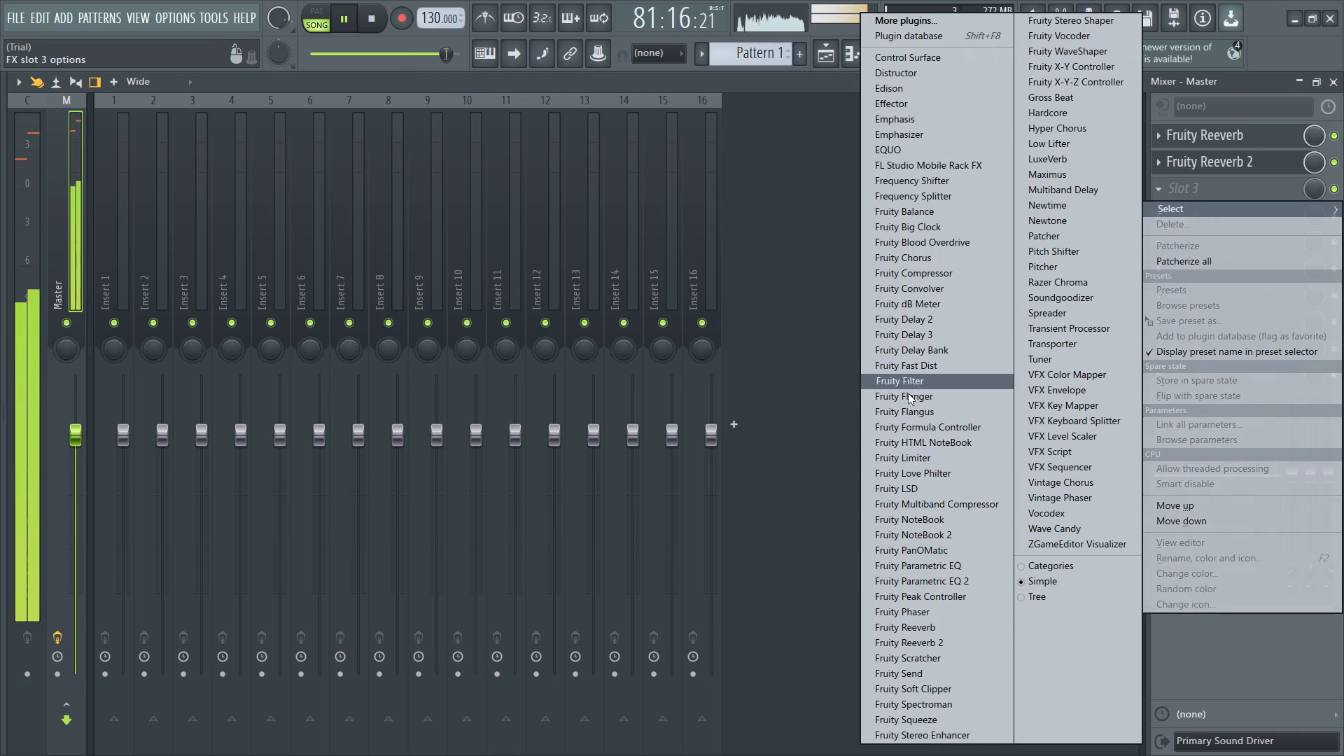
pyautogui.click(917, 454)
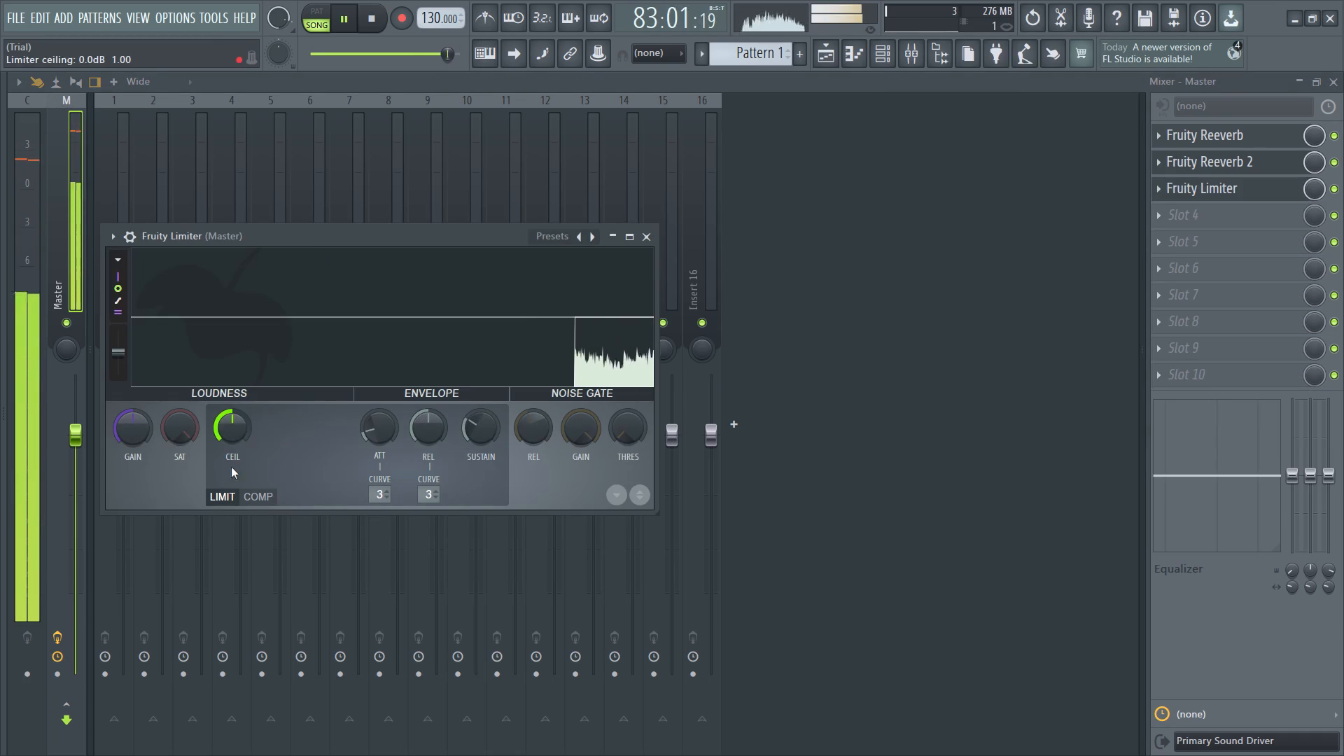
# Switch Fruity Limiter to compressor mode, lower its threshold and raise the compression ratio to 5.0:1.
pyautogui.click(260, 493)
pyautogui.moveTo(235, 429); pyautogui.dragTo(232, 479)
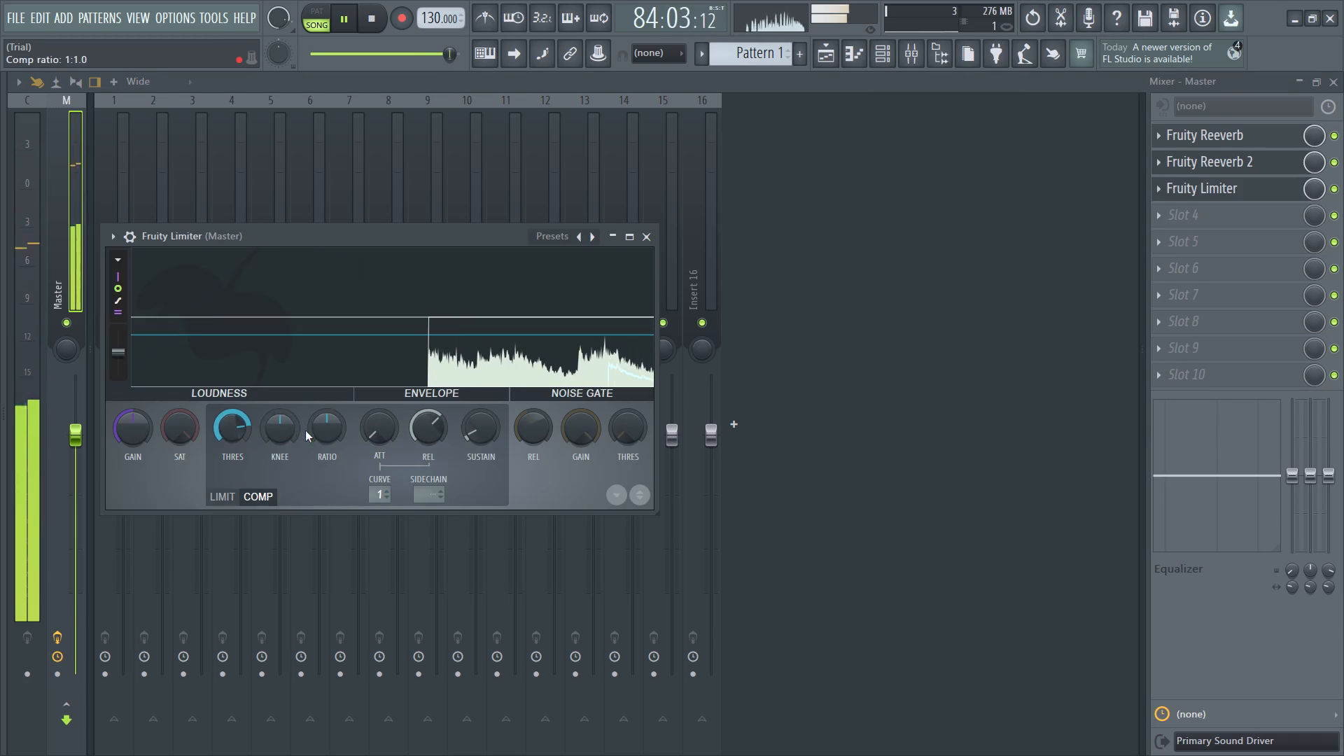
pyautogui.moveTo(331, 433); pyautogui.dragTo(232, 273)
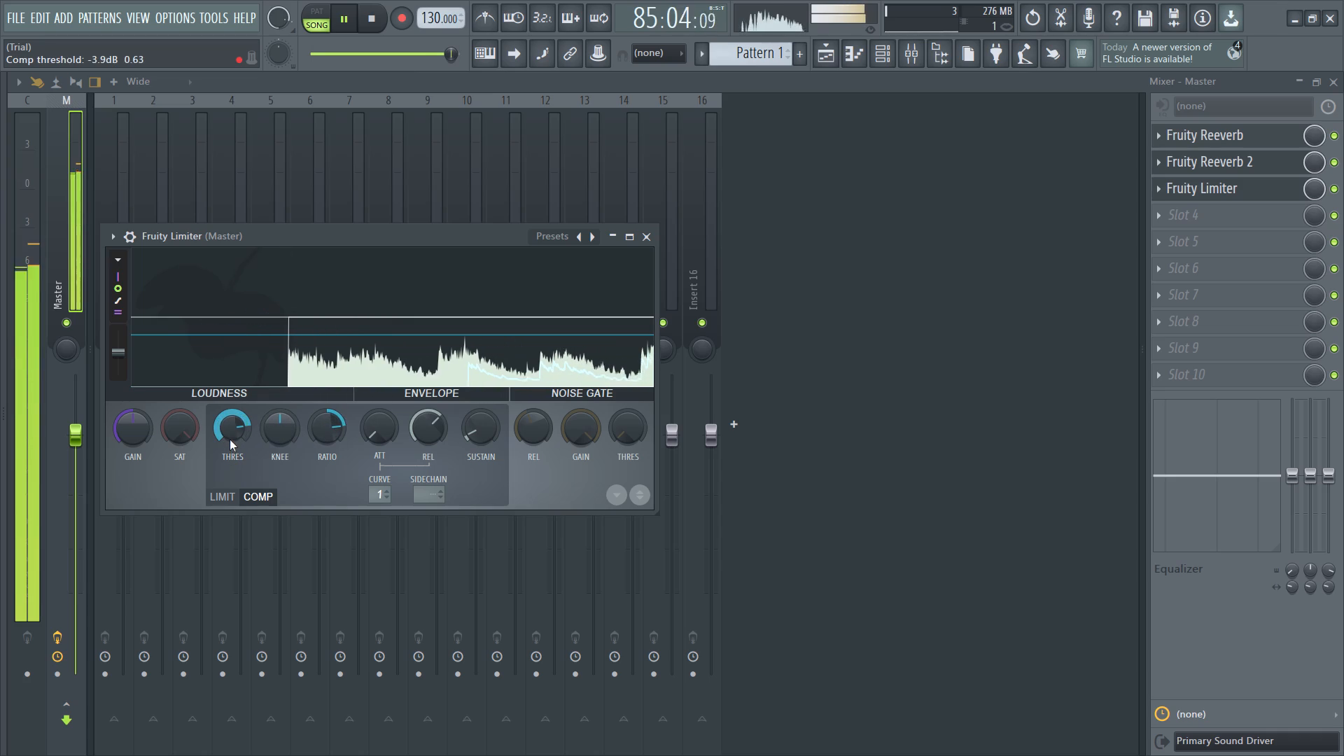
pyautogui.moveTo(230, 440); pyautogui.dragTo(237, 461)
# Move playback back to an earlier part of the song and reposition the Fruity Limiter window.
pyautogui.moveTo(446, 53); pyautogui.dragTo(354, 50)
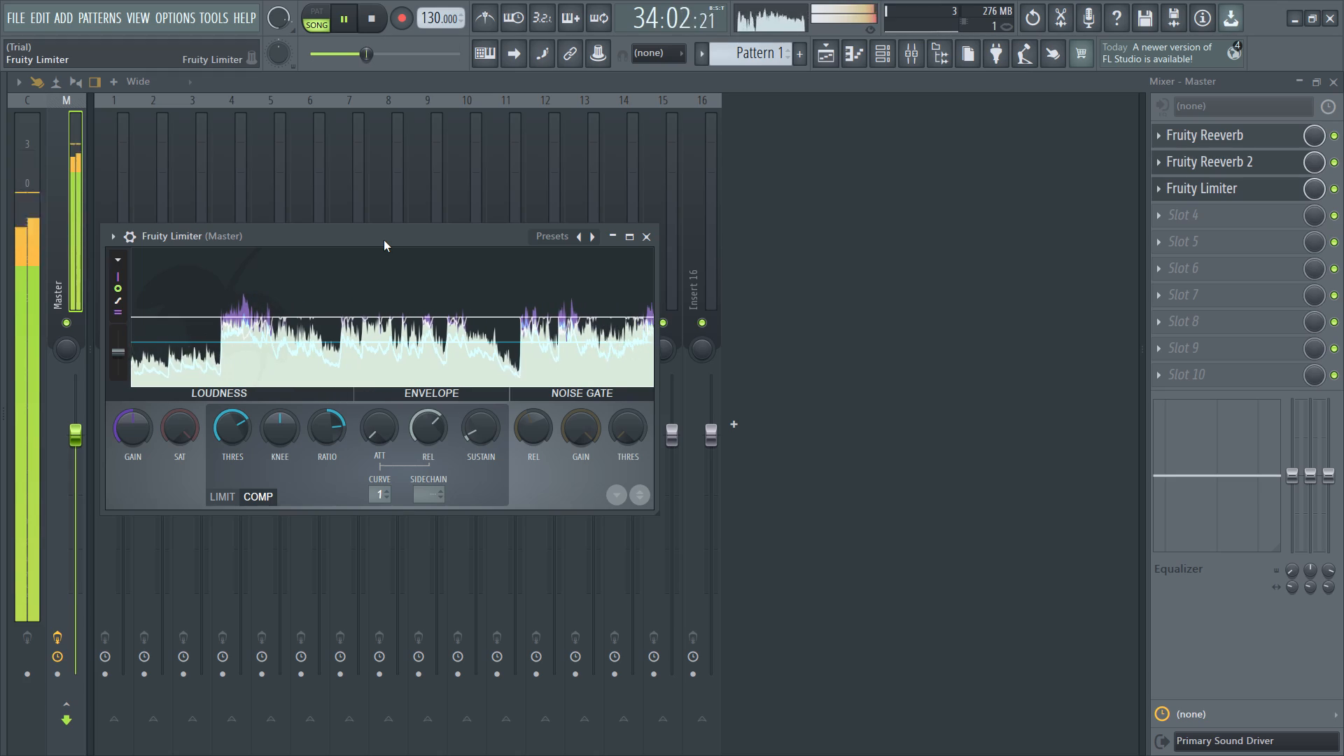
pyautogui.moveTo(384, 240); pyautogui.dragTo(416, 209)
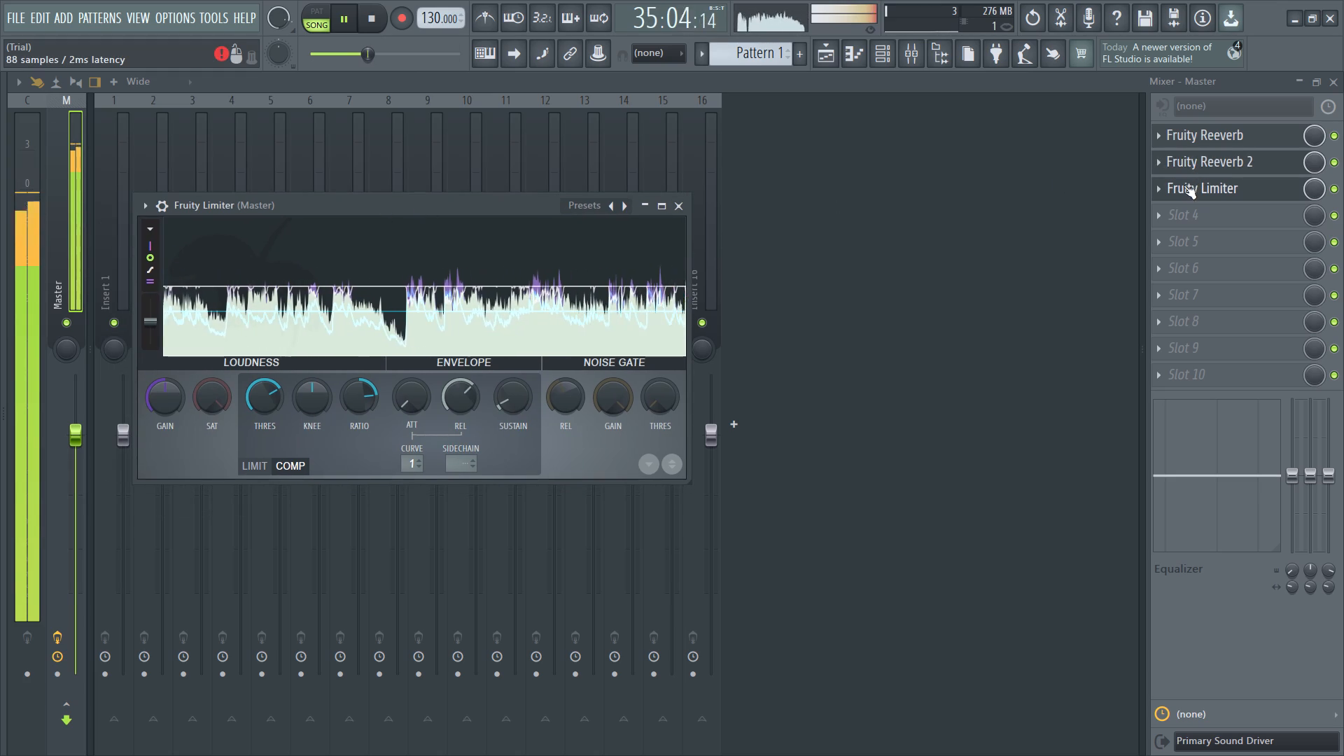
# Reopen Fruity Reeverb and set reverb to 34%, decay to 0.4 sec and high damping to 8.0 kHz, then close its window.
pyautogui.click(1207, 141)
pyautogui.click(1207, 141)
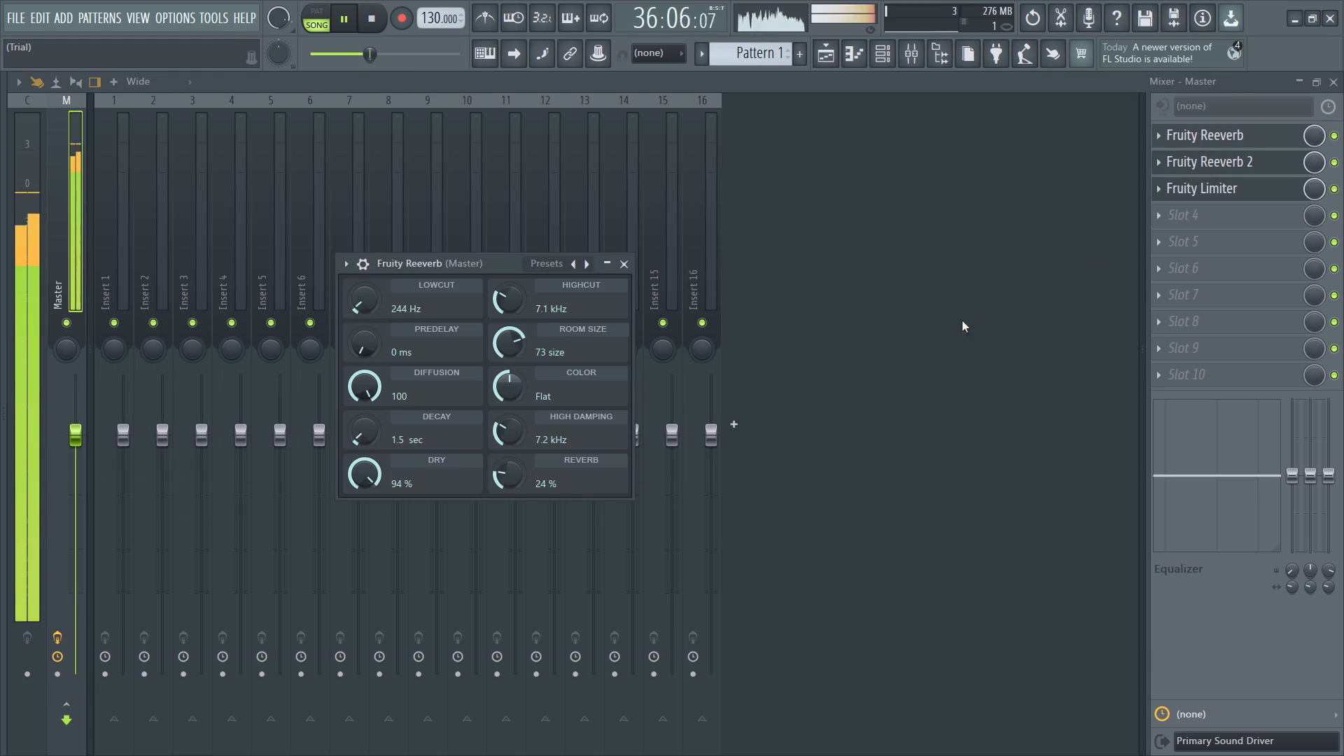
pyautogui.moveTo(512, 477); pyautogui.dragTo(448, 368)
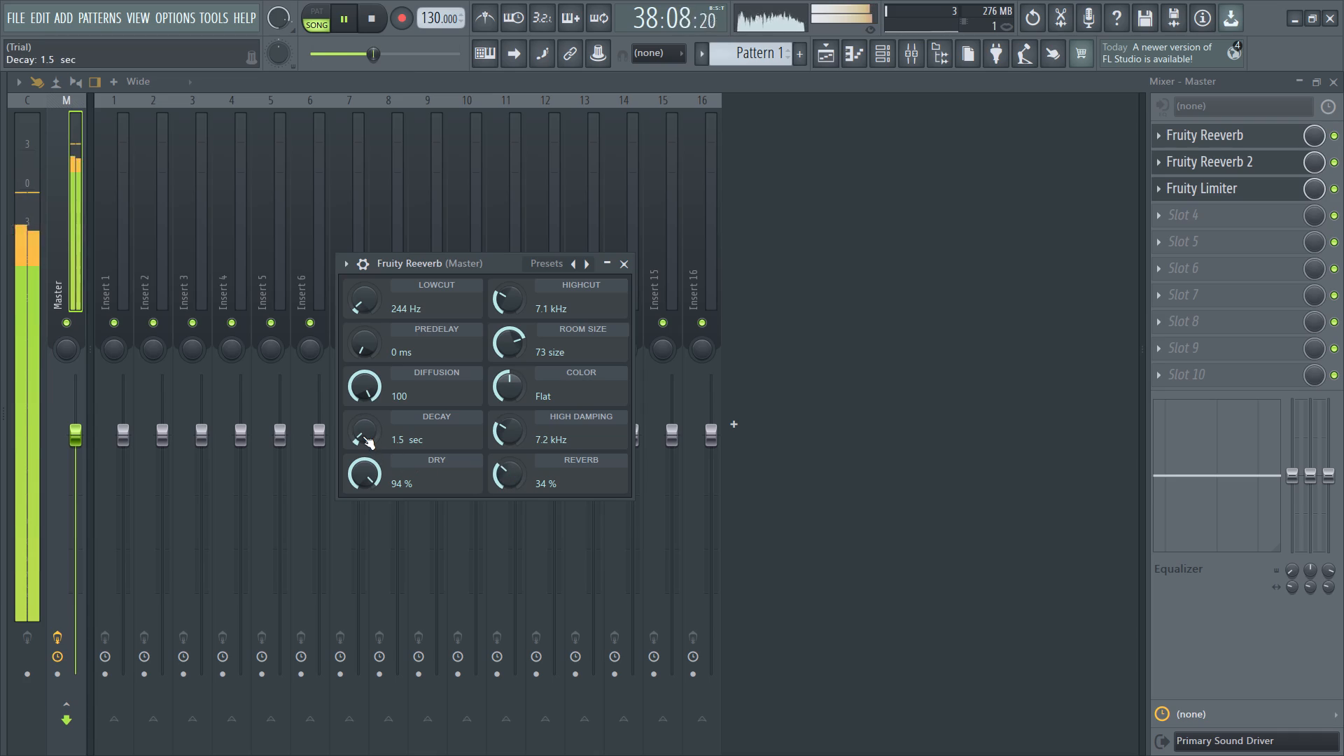
pyautogui.scroll(-7, 363, 436)
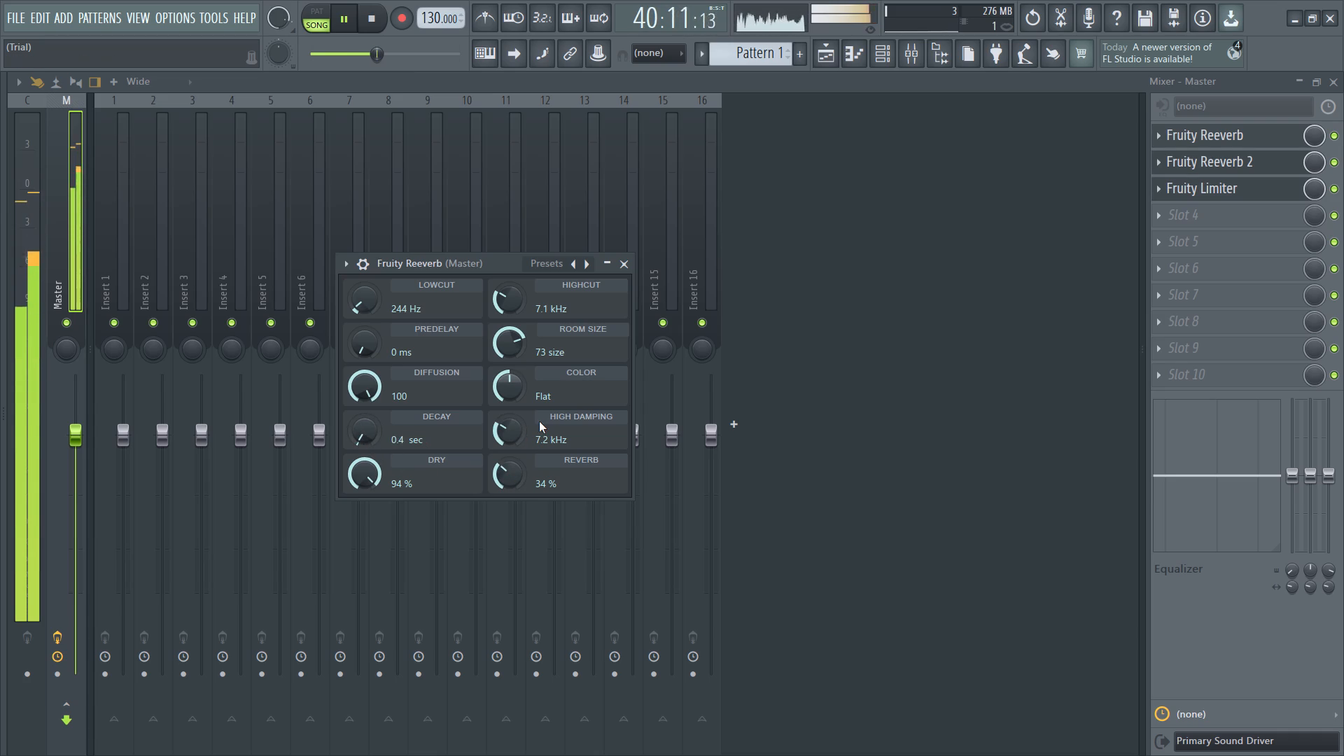
pyautogui.moveTo(512, 428); pyautogui.dragTo(501, 386)
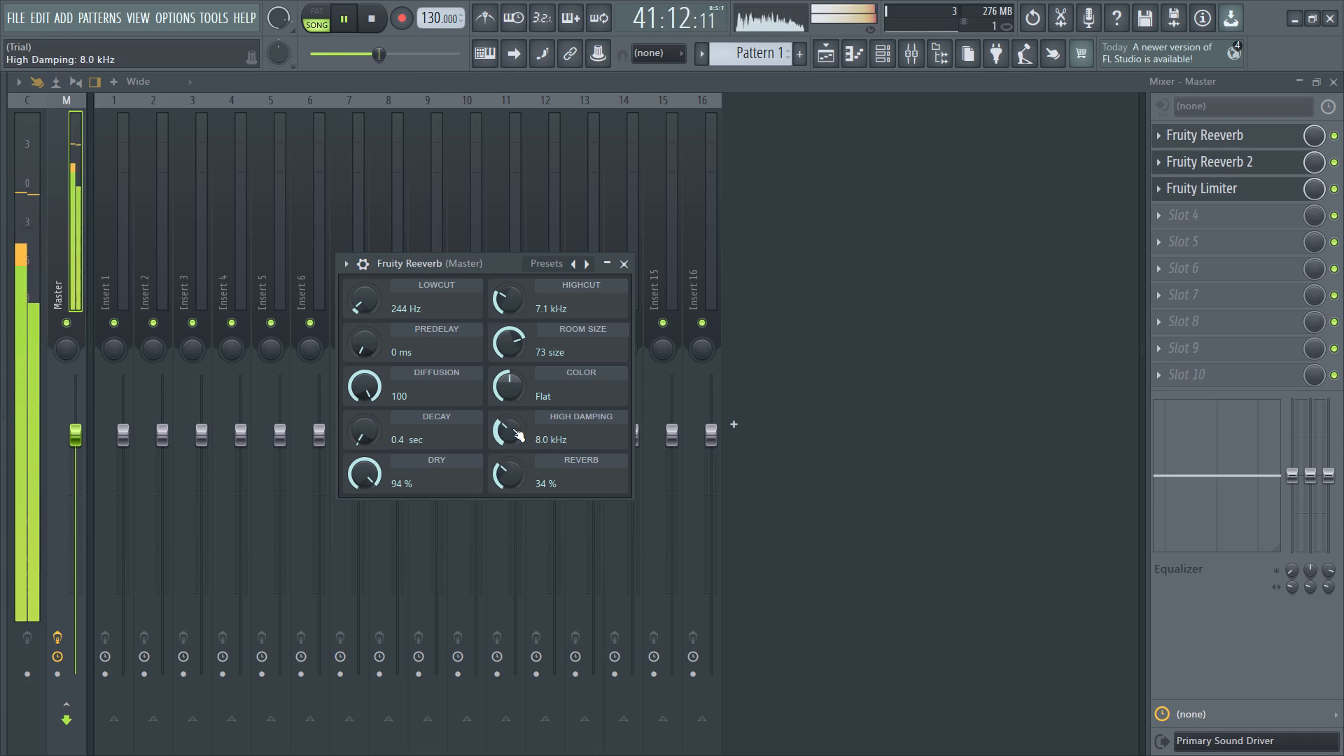
pyautogui.moveTo(486, 265); pyautogui.dragTo(486, 263)
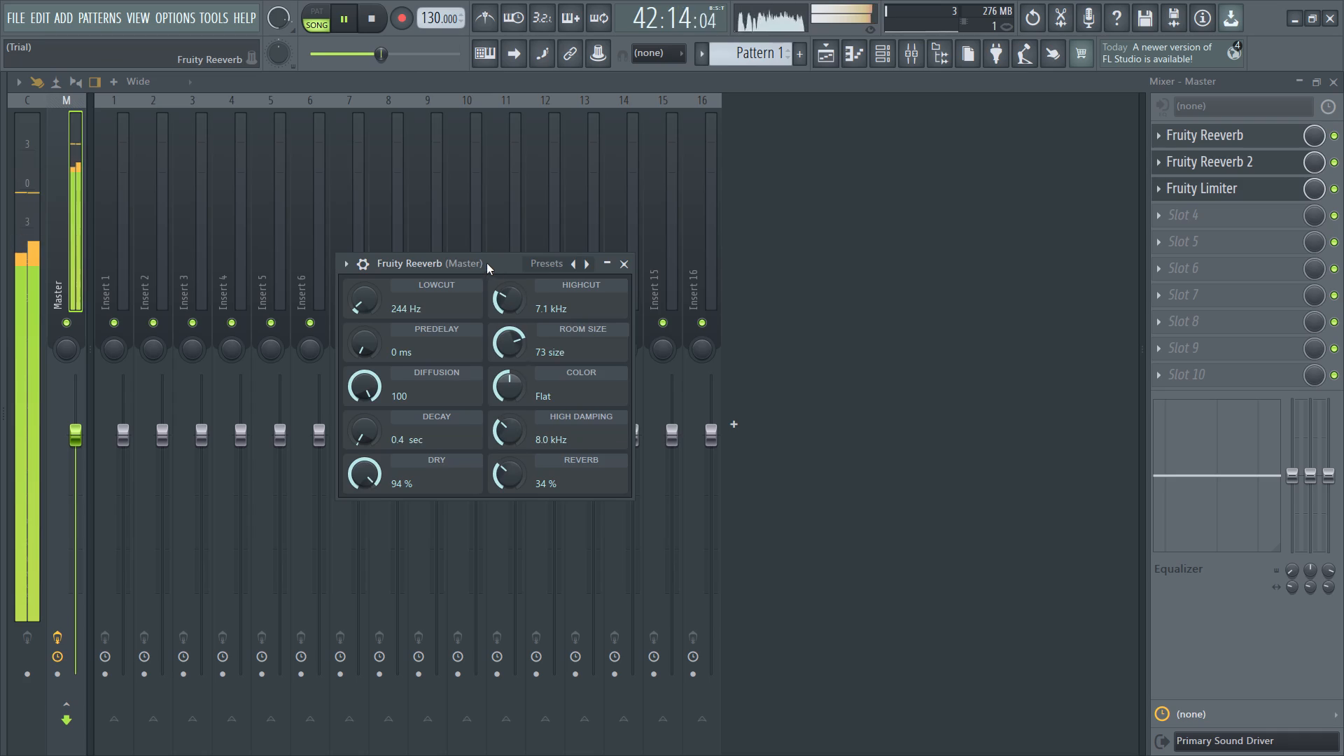
pyautogui.moveTo(486, 263); pyautogui.dragTo(761, 237)
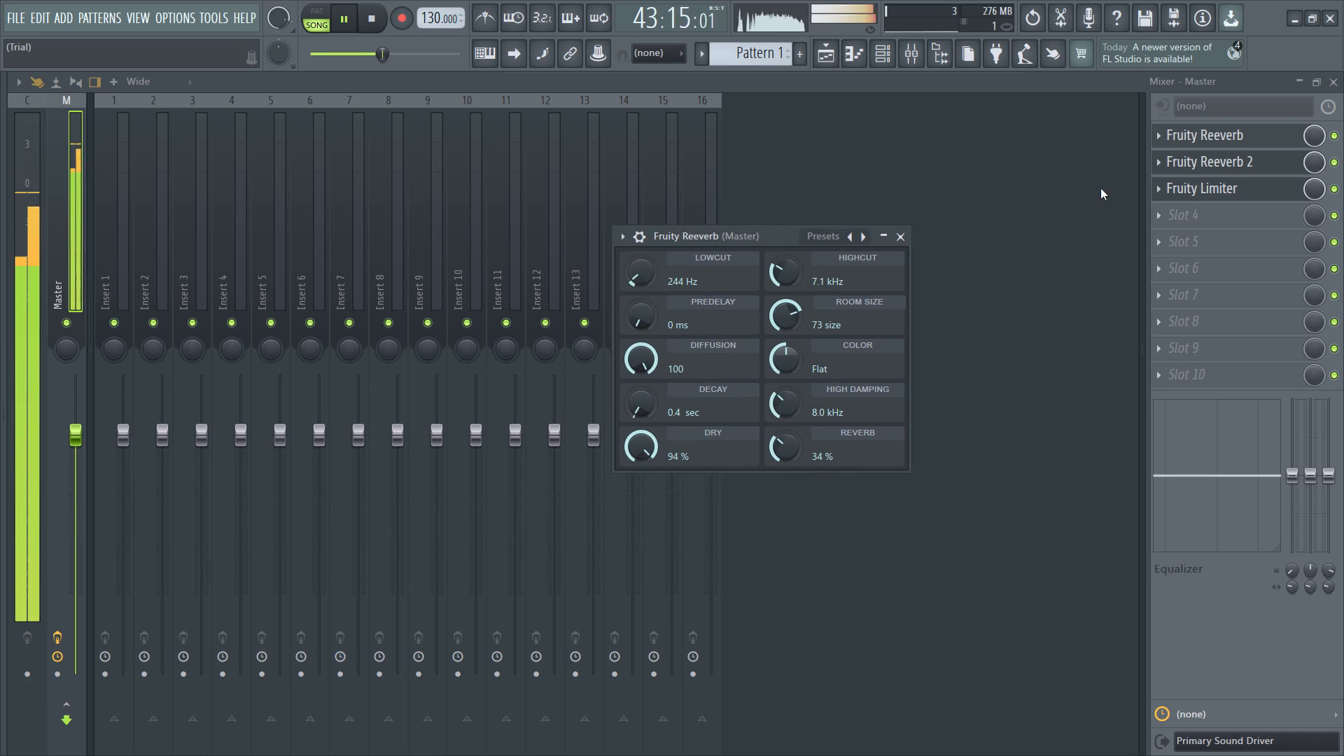
pyautogui.click(1158, 136)
pyautogui.click(1176, 136)
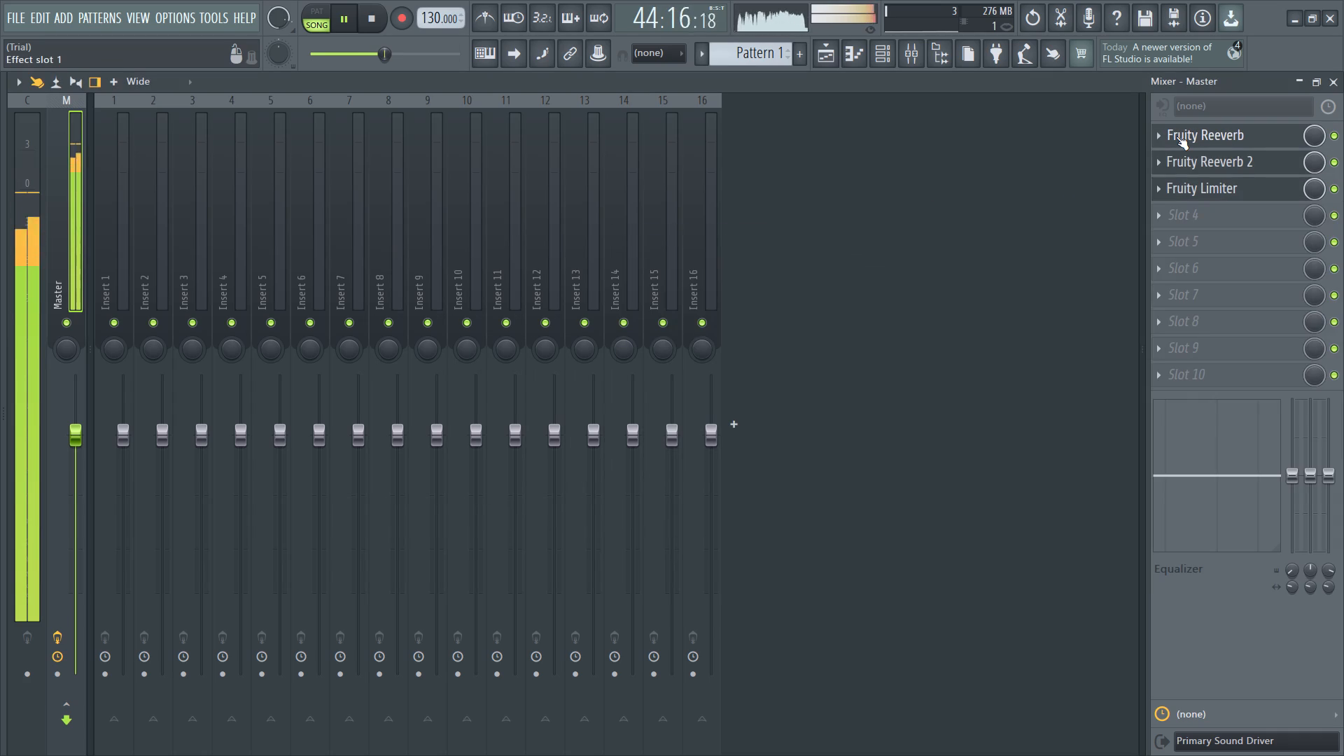
# Reopen Fruity Reeverb 2, move its window over the first mixer tracks and nudge its crossover and high damping up.
pyautogui.click(1182, 162)
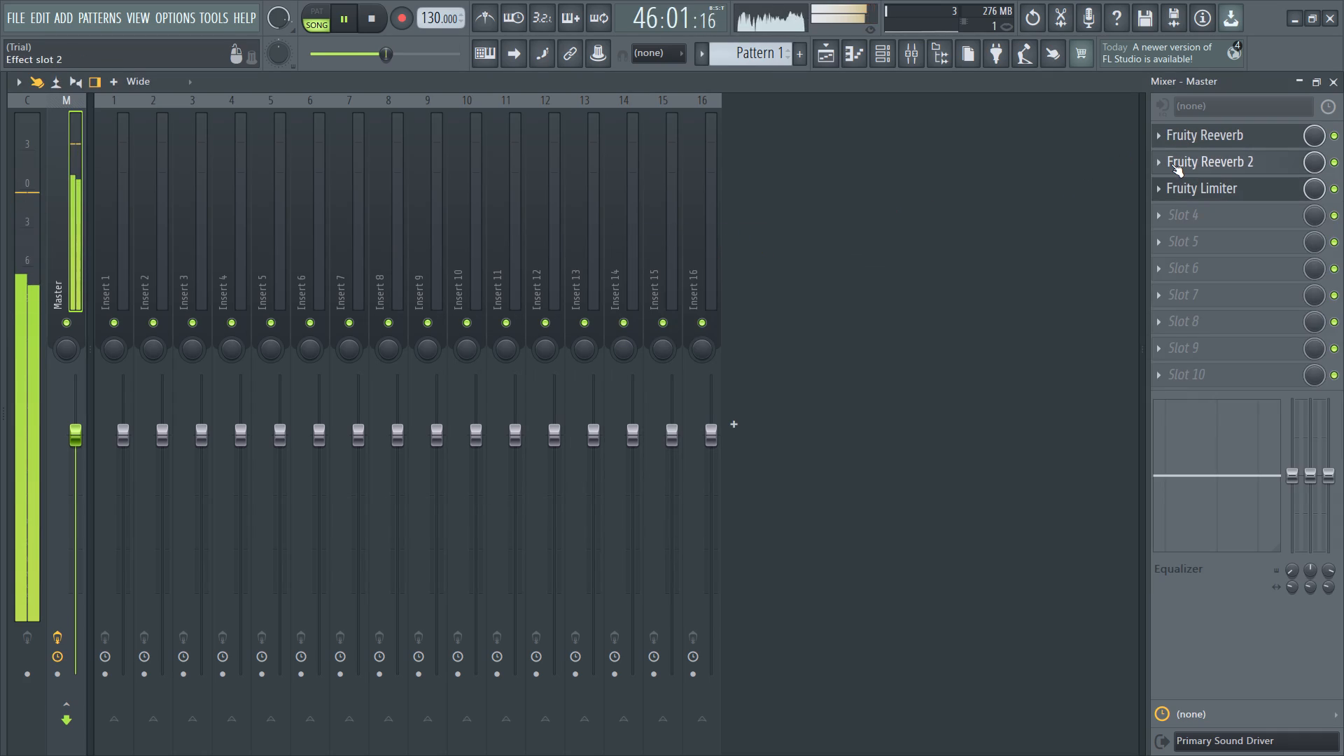
pyautogui.click(1171, 164)
pyautogui.moveTo(455, 330); pyautogui.dragTo(405, 270)
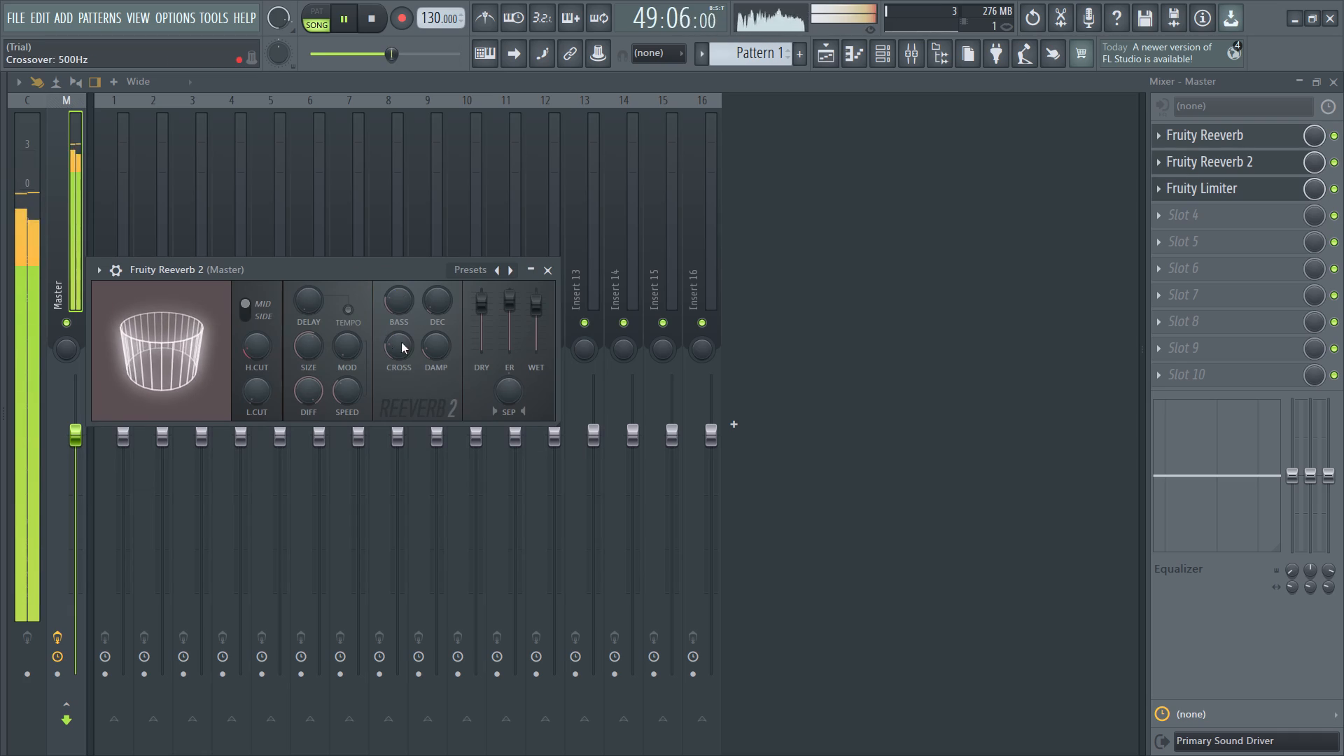
pyautogui.scroll(1, 435, 349)
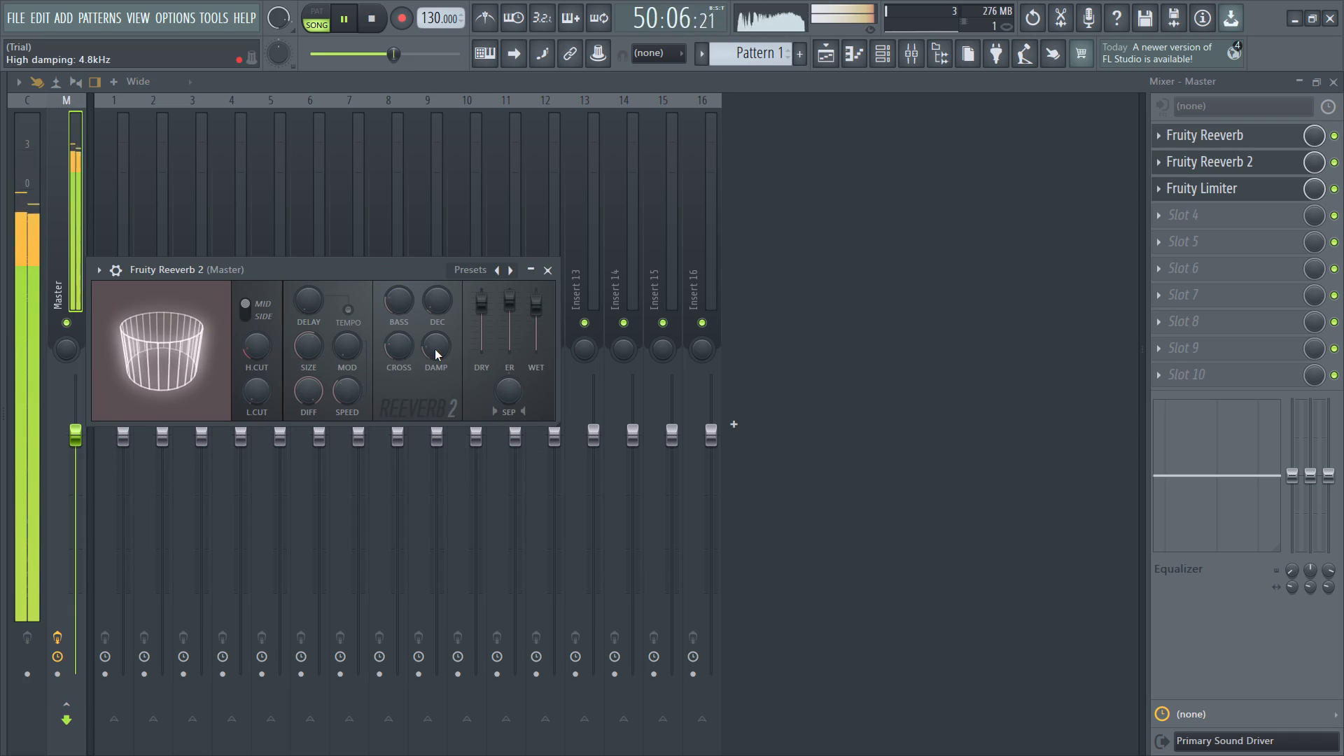
pyautogui.scroll(1, 404, 356)
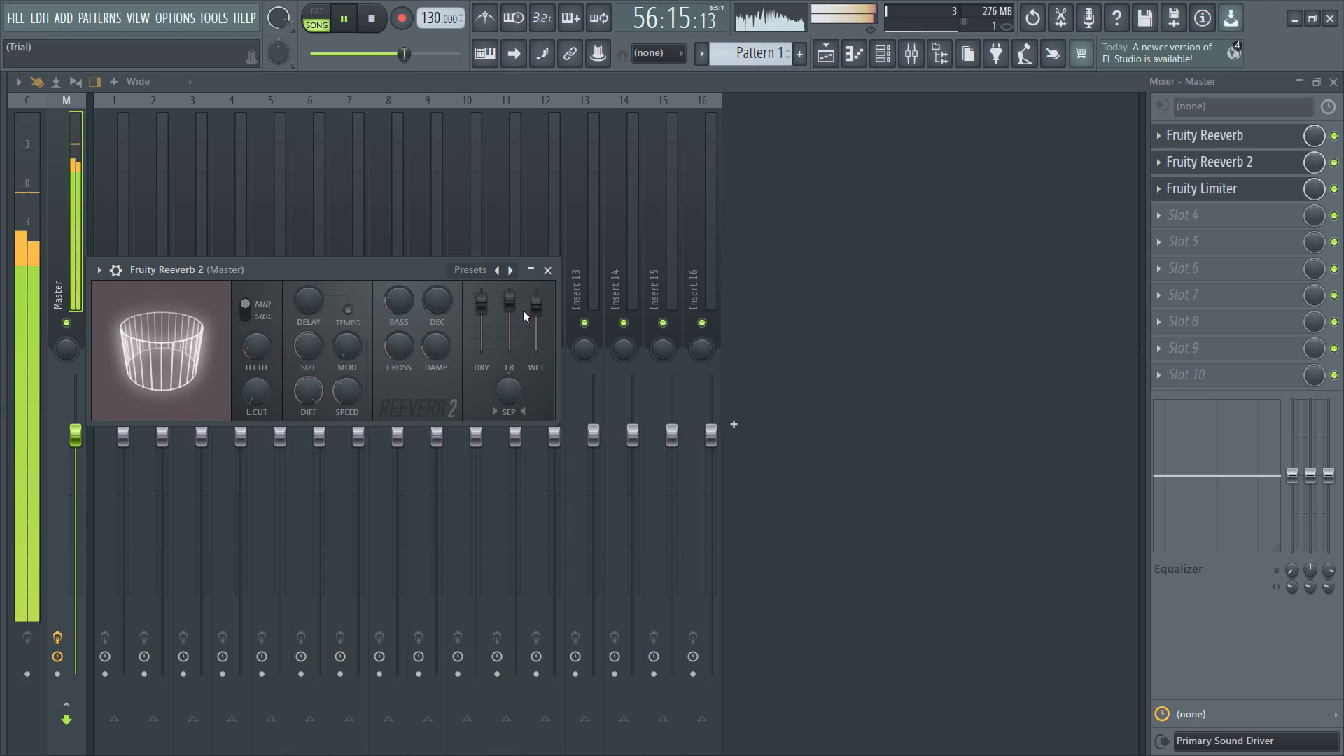
# Reopen Fruity Limiter, set its compression ratio to 3.8:1 and readjust the compressor threshold down and back up.
pyautogui.click(1158, 192)
pyautogui.doubleClick(1184, 188)
pyautogui.click(1182, 187)
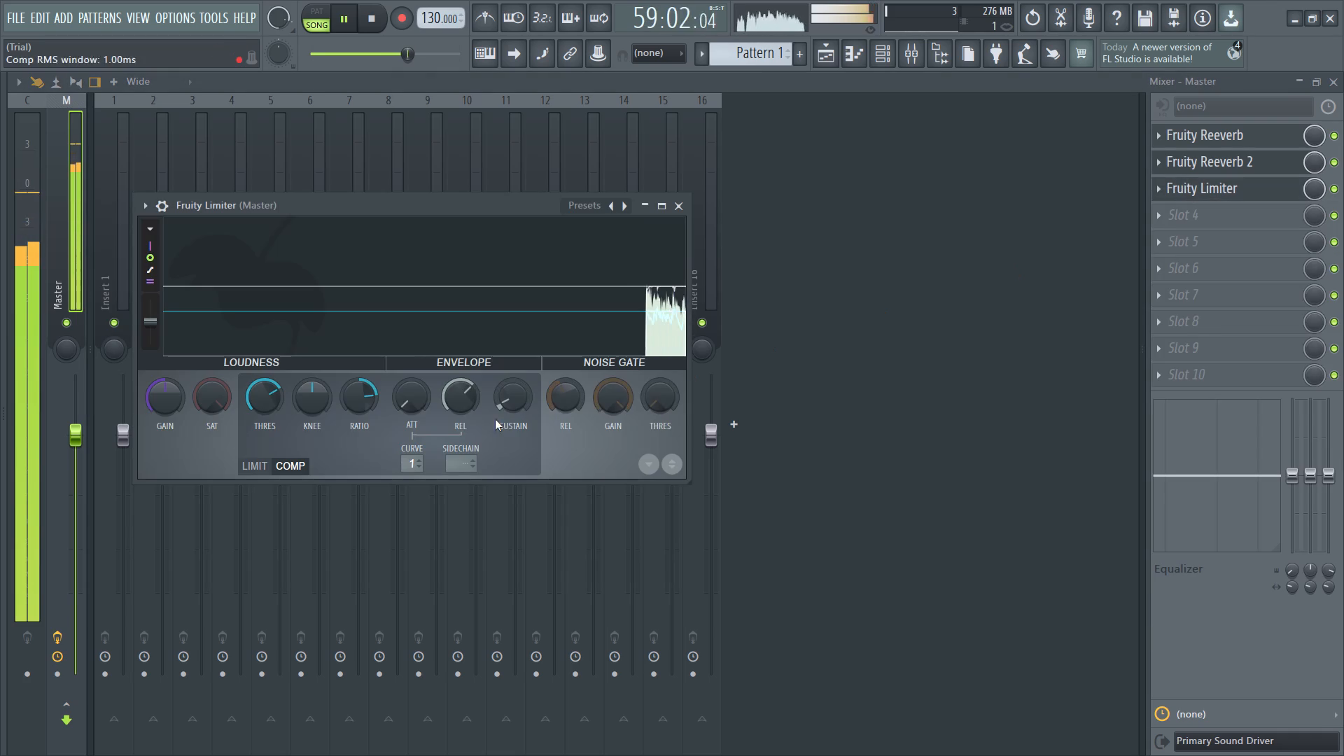
pyautogui.moveTo(268, 397); pyautogui.dragTo(270, 433)
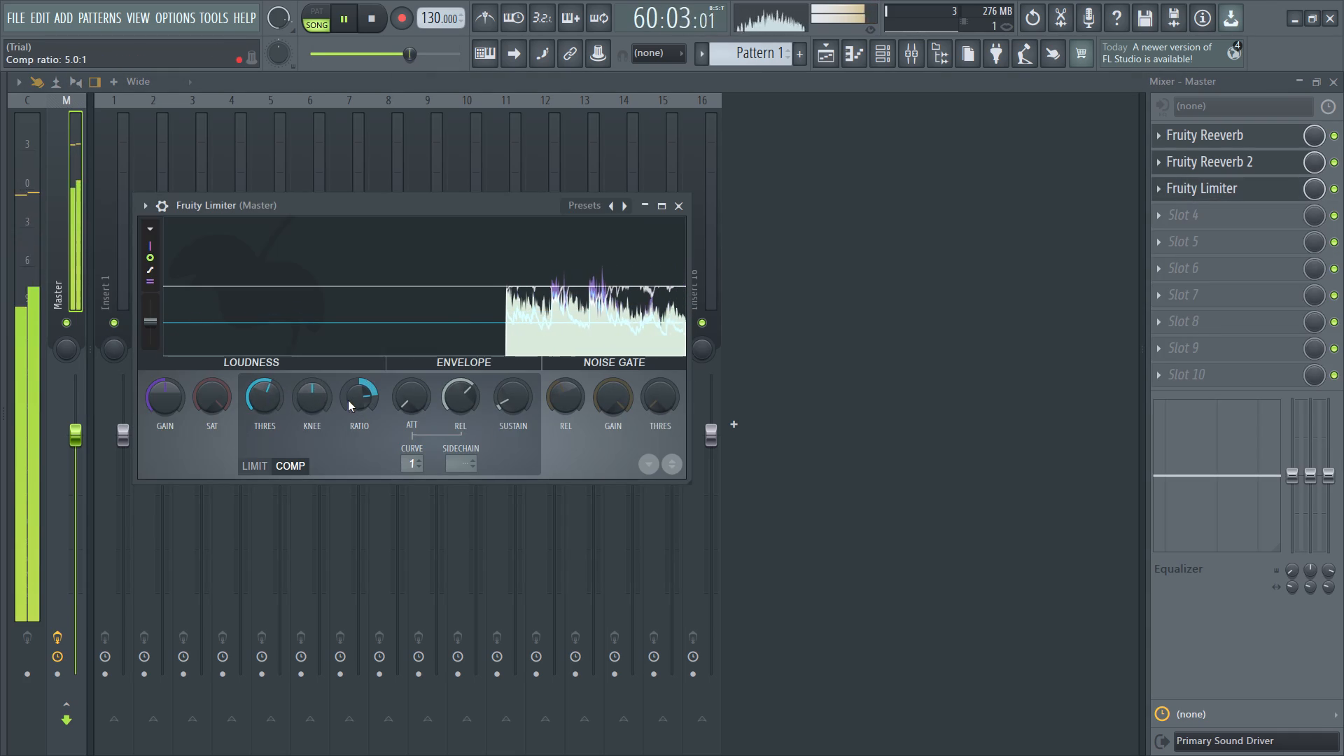
pyautogui.moveTo(350, 400); pyautogui.dragTo(346, 421)
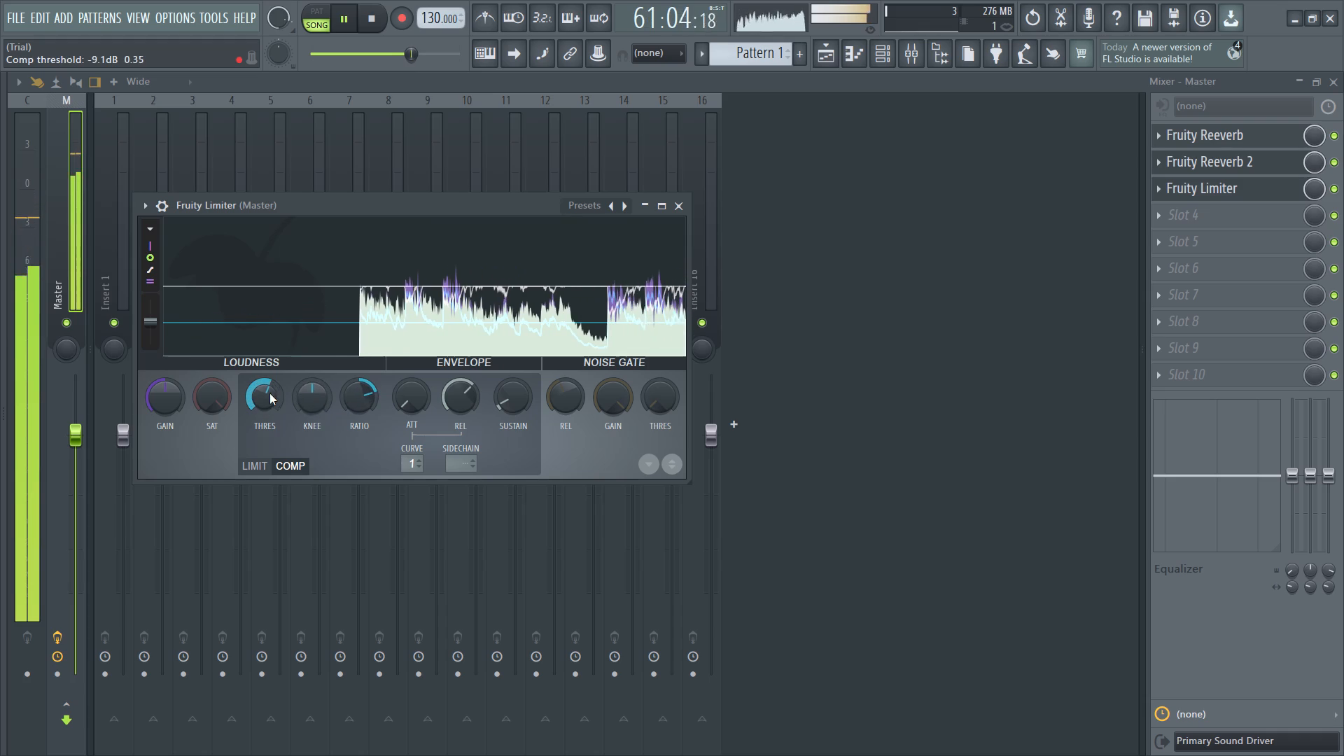
pyautogui.moveTo(267, 393); pyautogui.dragTo(269, 428)
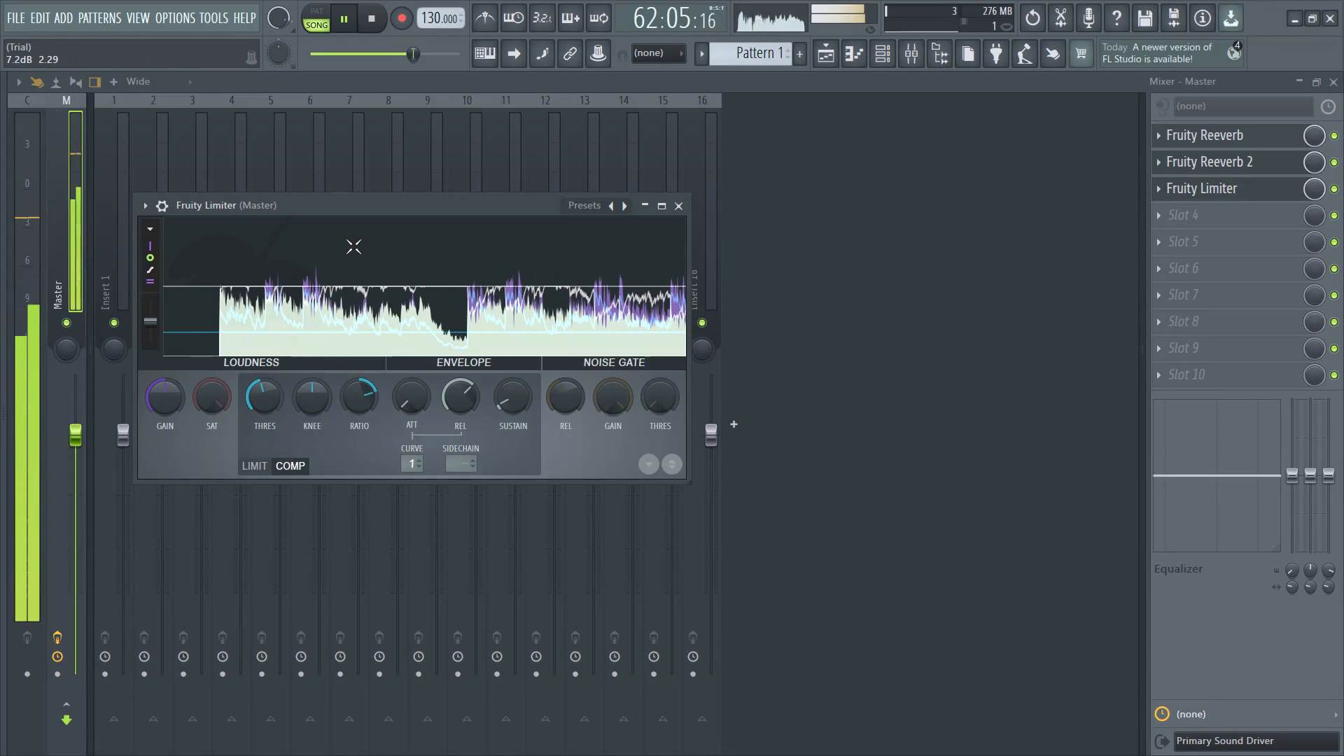
pyautogui.moveTo(276, 392); pyautogui.dragTo(259, 347)
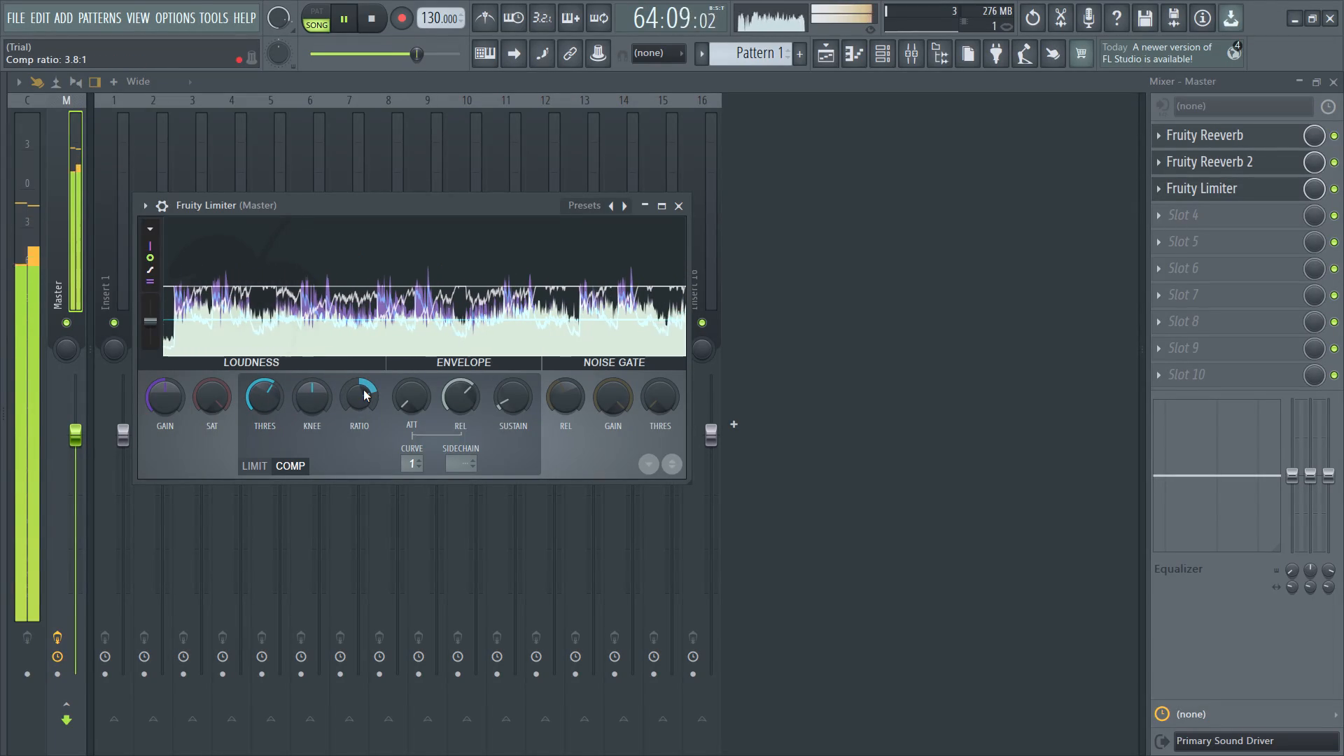
# Raise Fruity Limiter's compression ratio to 6.6:1, then bring it back down to 2.5:1 or slightly lower.
pyautogui.scroll(-5, 363, 391)
pyautogui.scroll(7, 363, 391)
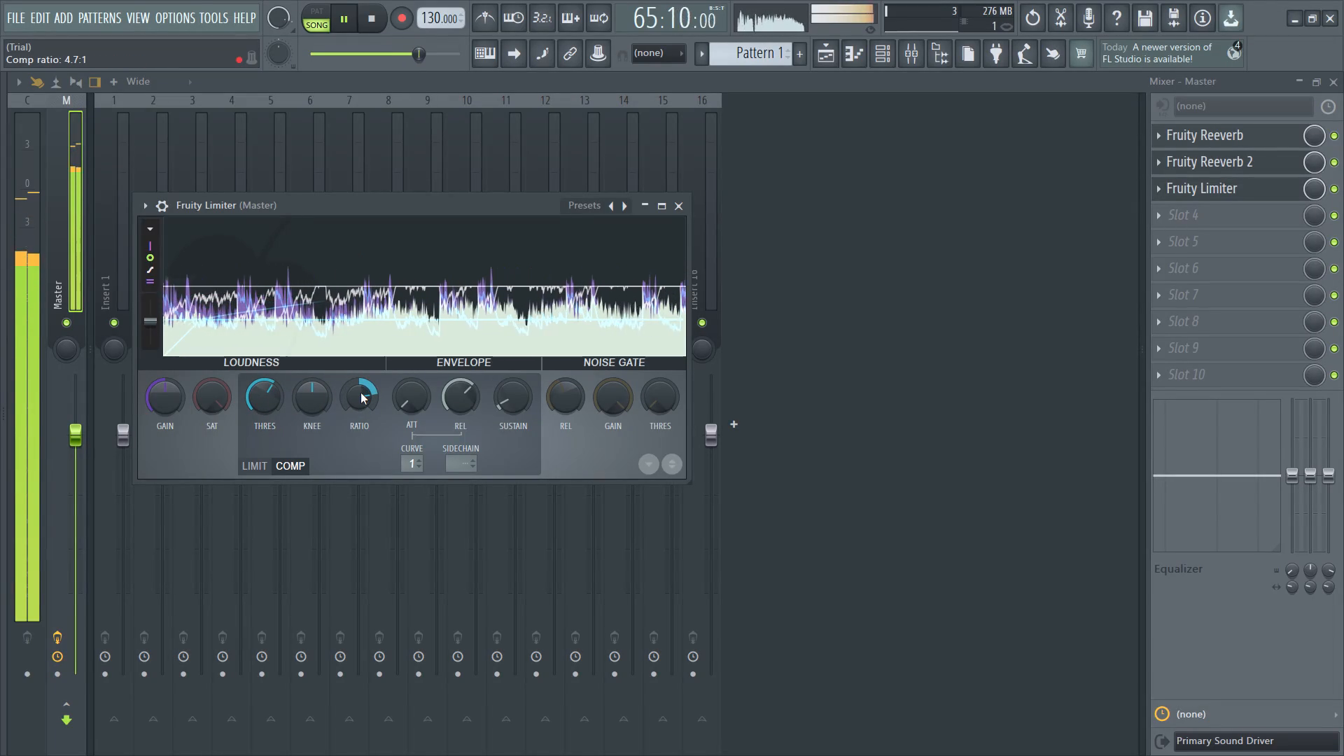
pyautogui.scroll(3, 360, 393)
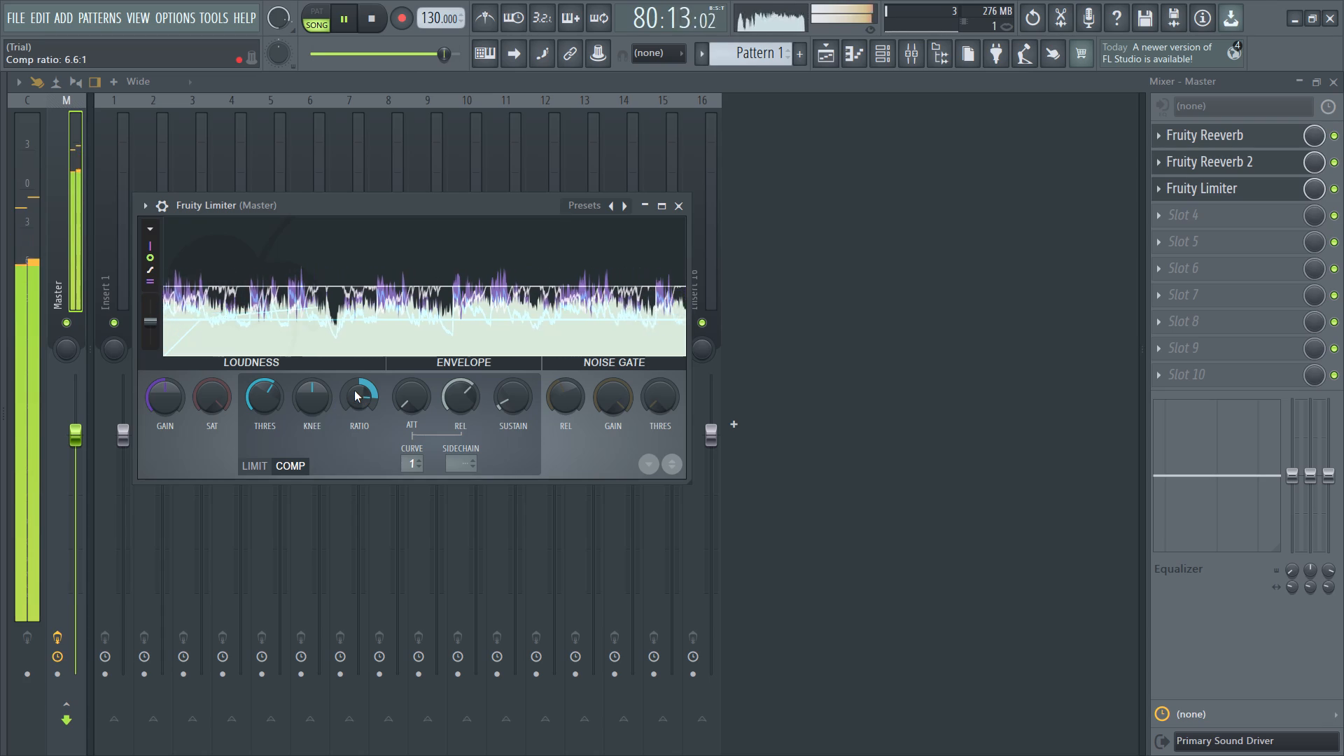
pyautogui.scroll(-10, 354, 391)
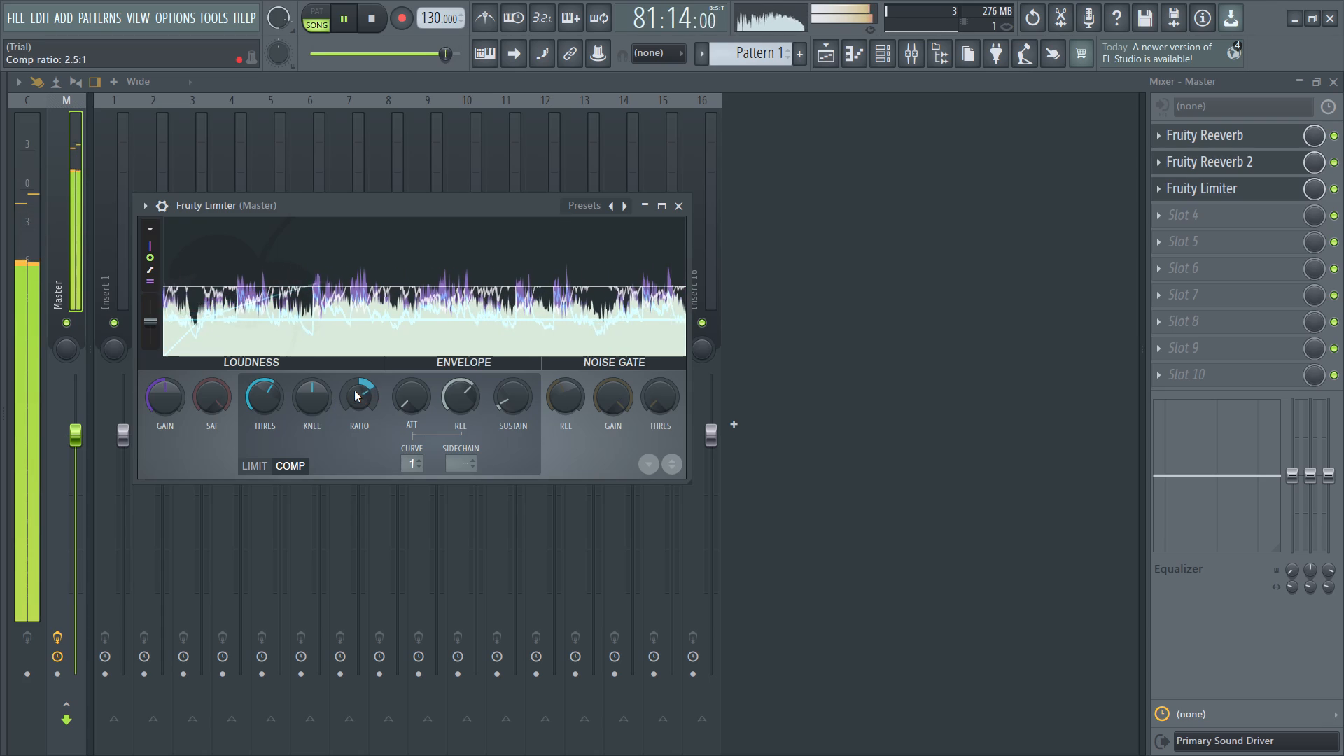
pyautogui.scroll(-2, 354, 391)
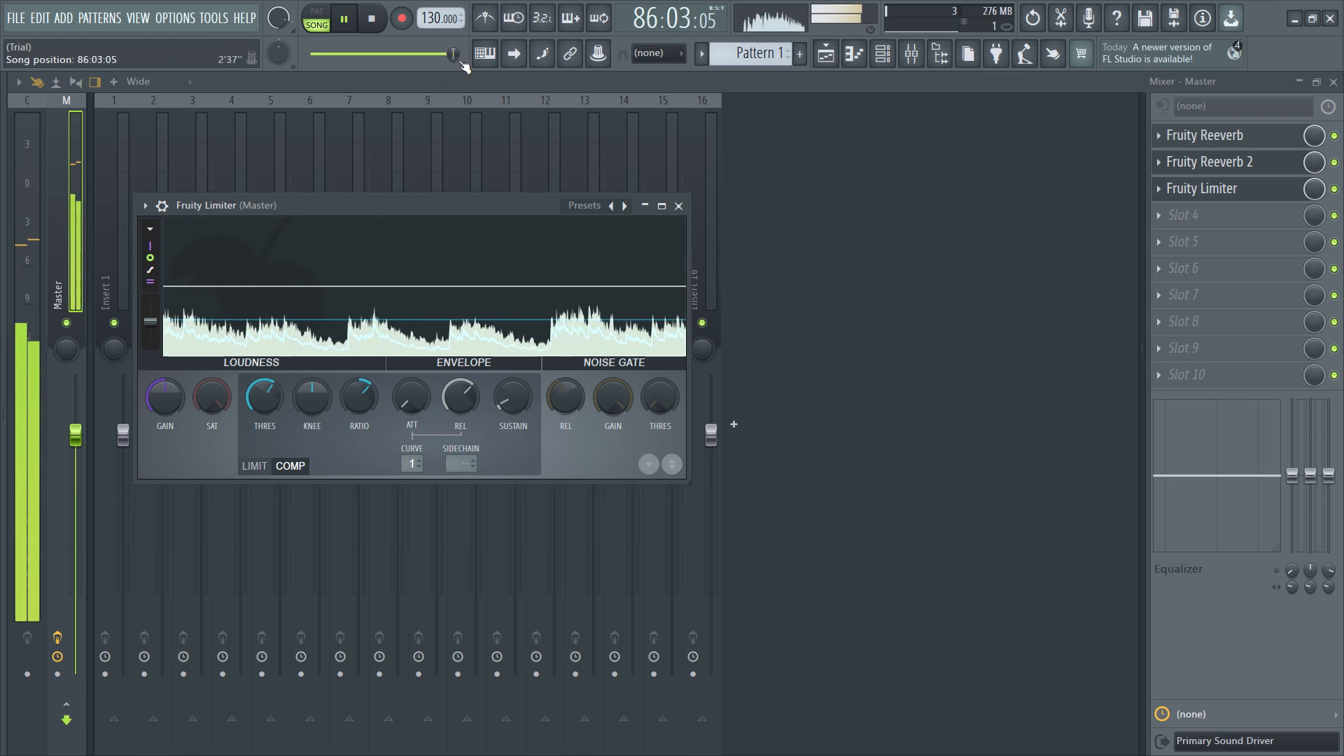
# Move playback back to an early part of the song and reposition the Fruity Limiter window over the upper mixer tracks.
pyautogui.moveTo(451, 57); pyautogui.dragTo(316, 66)
pyautogui.moveTo(318, 57); pyautogui.dragTo(336, 57)
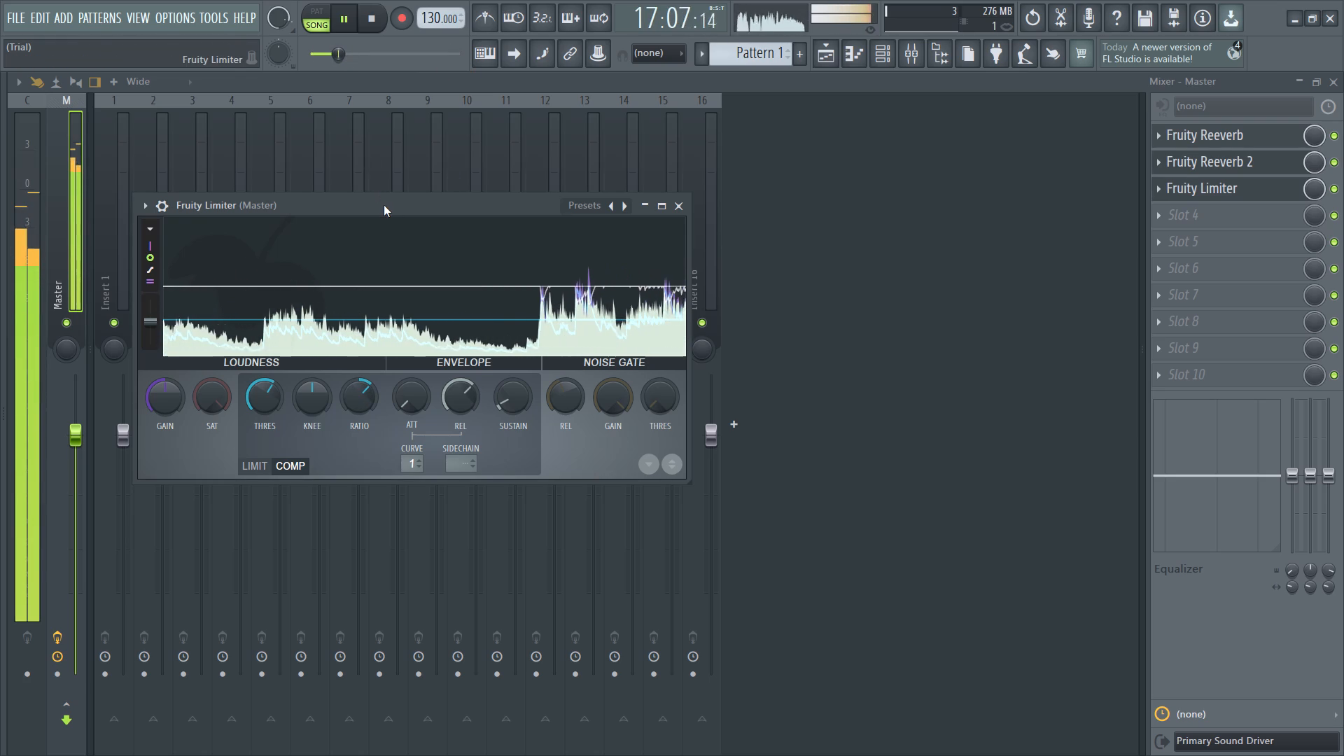
pyautogui.moveTo(384, 205); pyautogui.dragTo(453, 107)
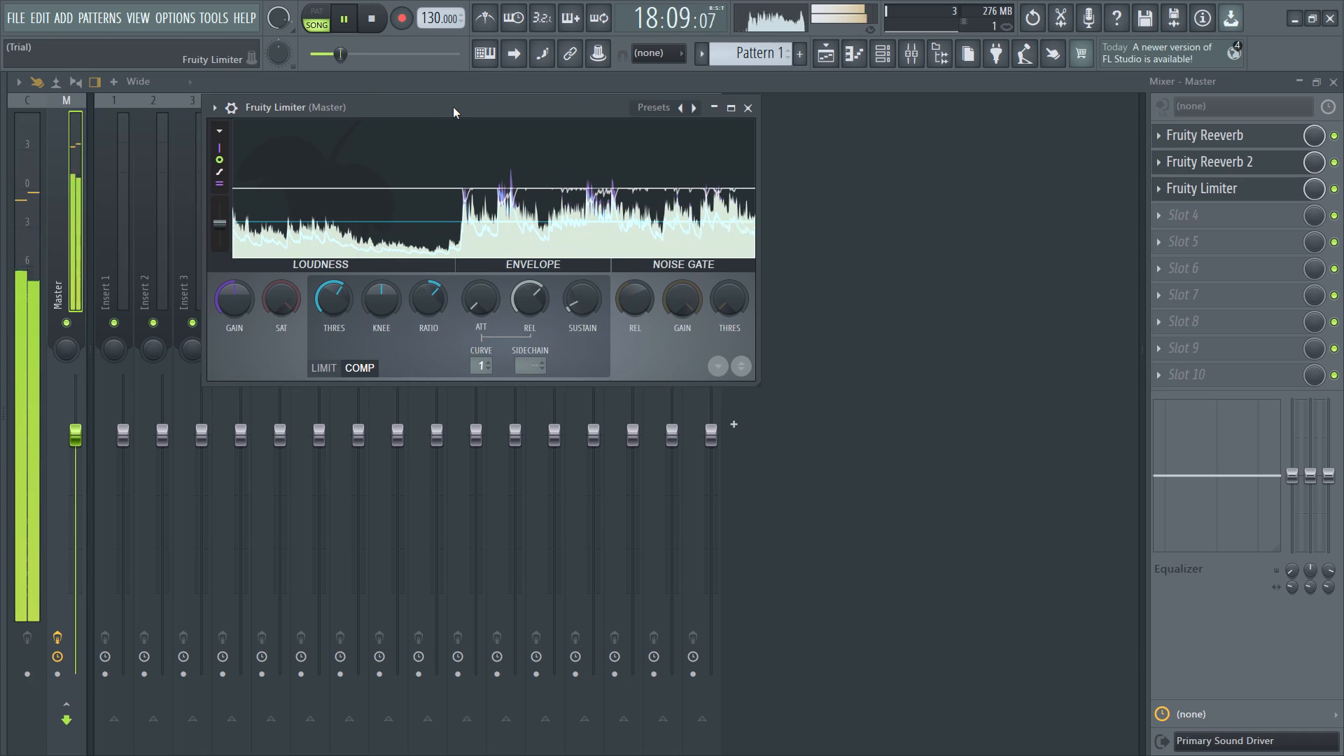
pyautogui.moveTo(453, 107); pyautogui.dragTo(464, 143)
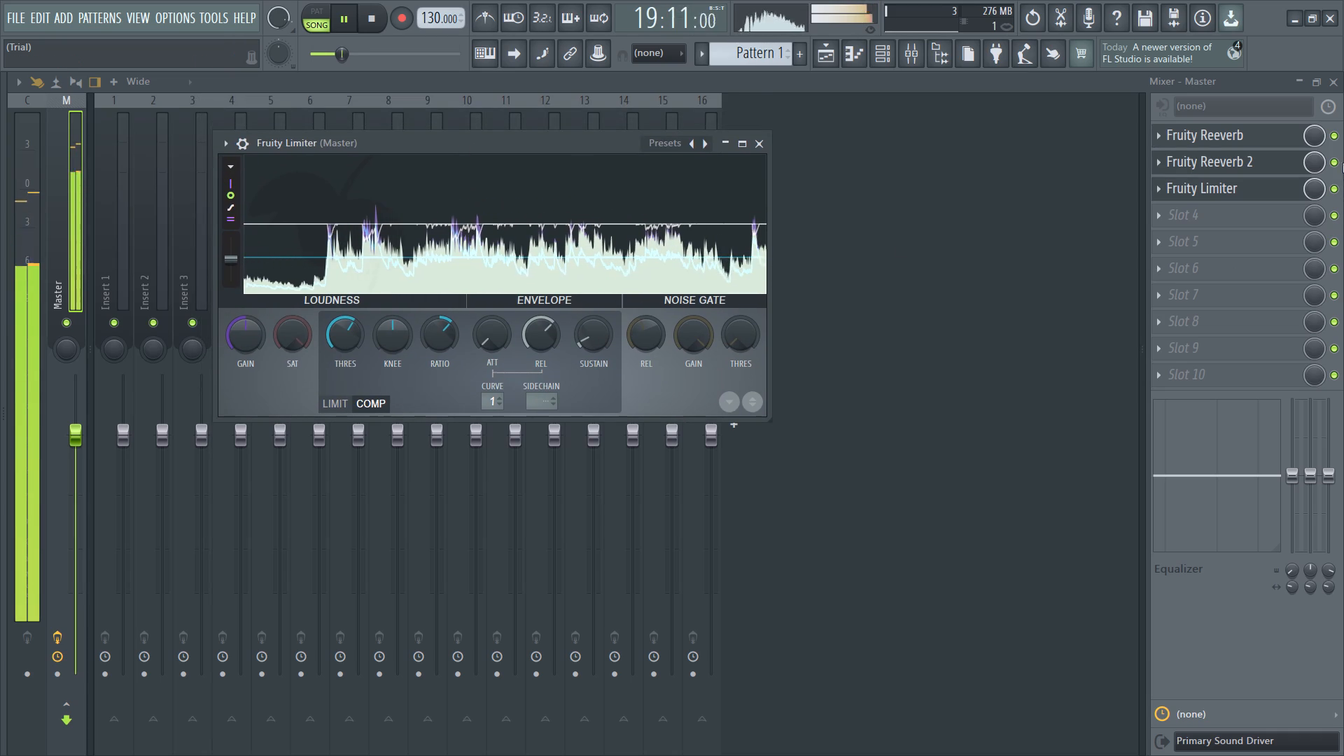
# Bypass Fruity Reeverb 2, reopen Fruity Reeverb, and set its reverb to 69% and low cut to 456 Hz.
pyautogui.click(1333, 160)
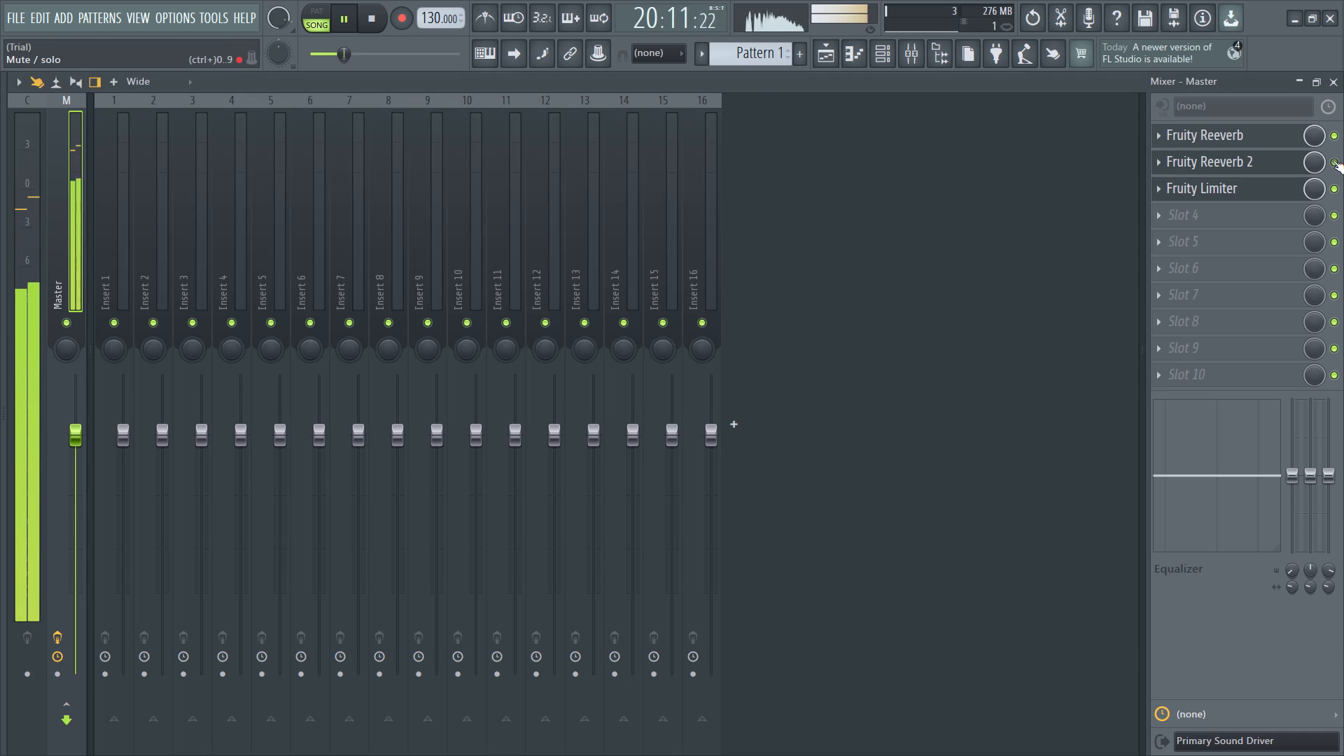
pyautogui.click(1216, 133)
pyautogui.click(1200, 140)
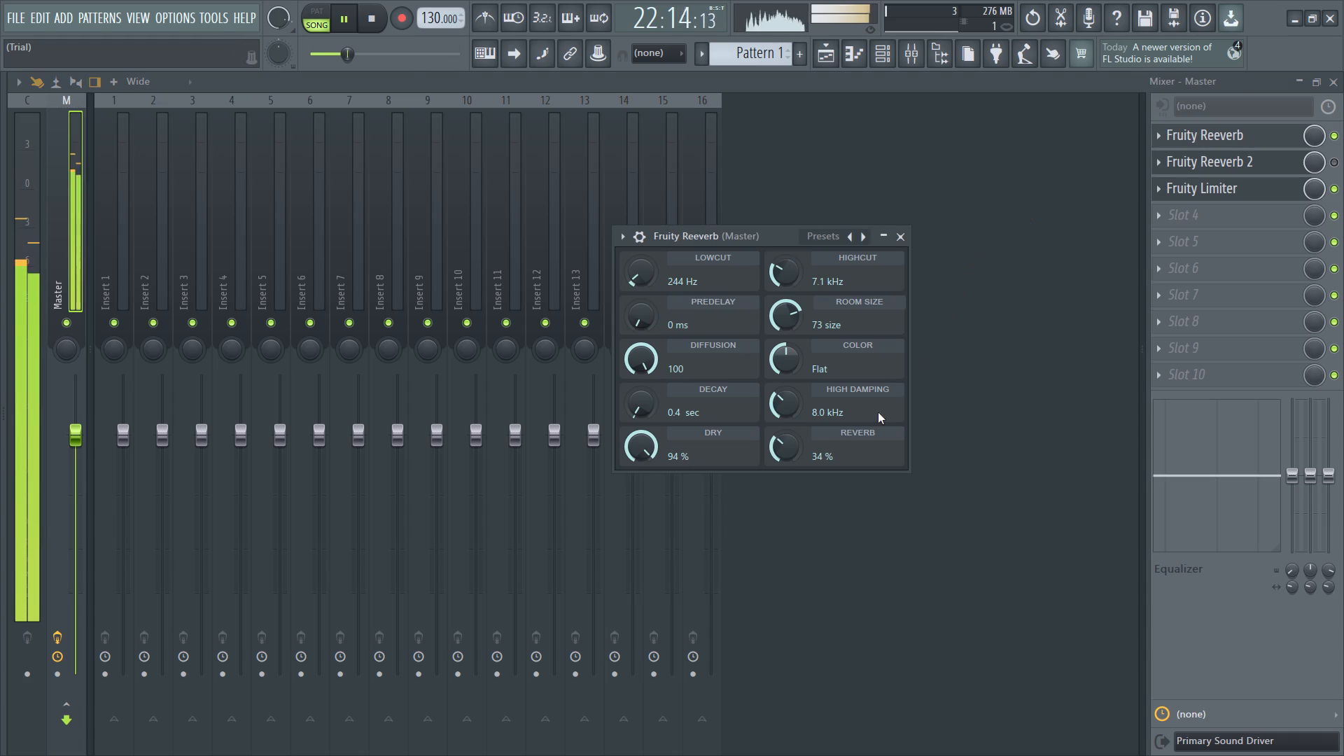
pyautogui.moveTo(780, 441); pyautogui.dragTo(678, 104)
pyautogui.scroll(1, 780, 441)
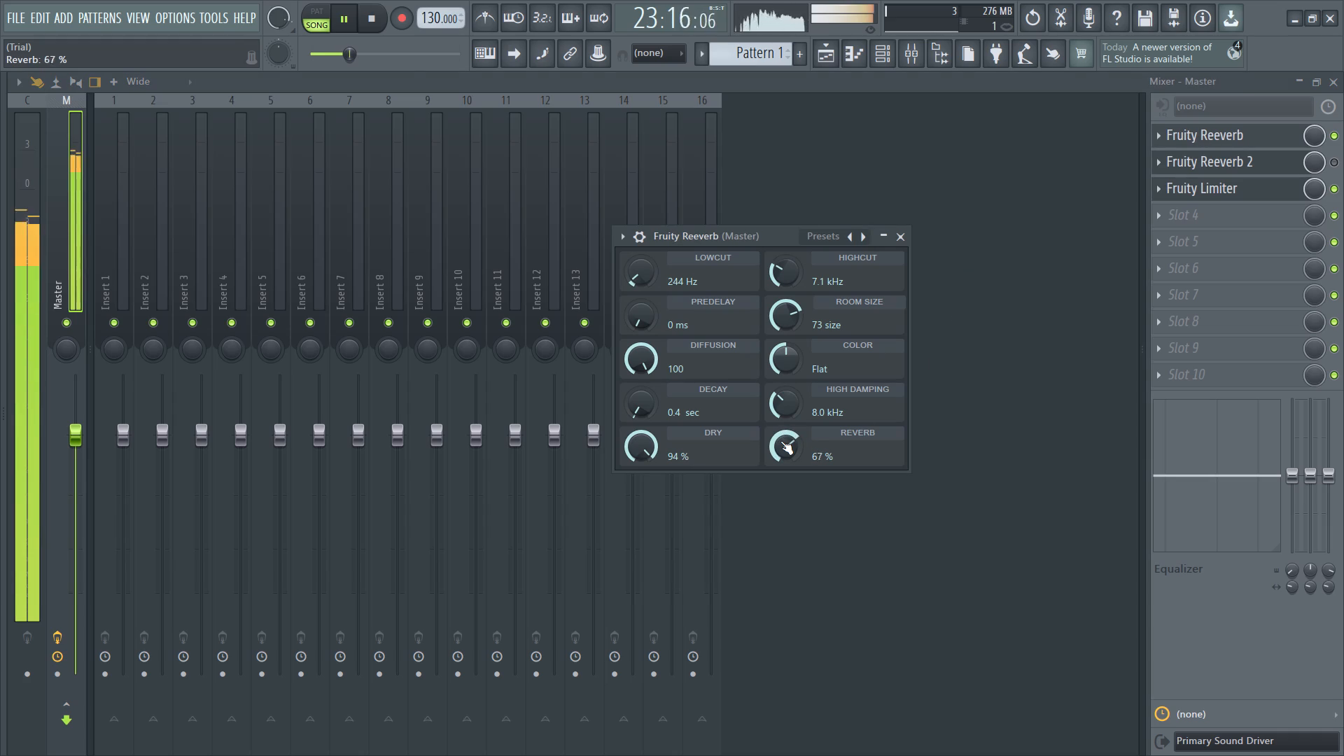
pyautogui.scroll(3, 780, 441)
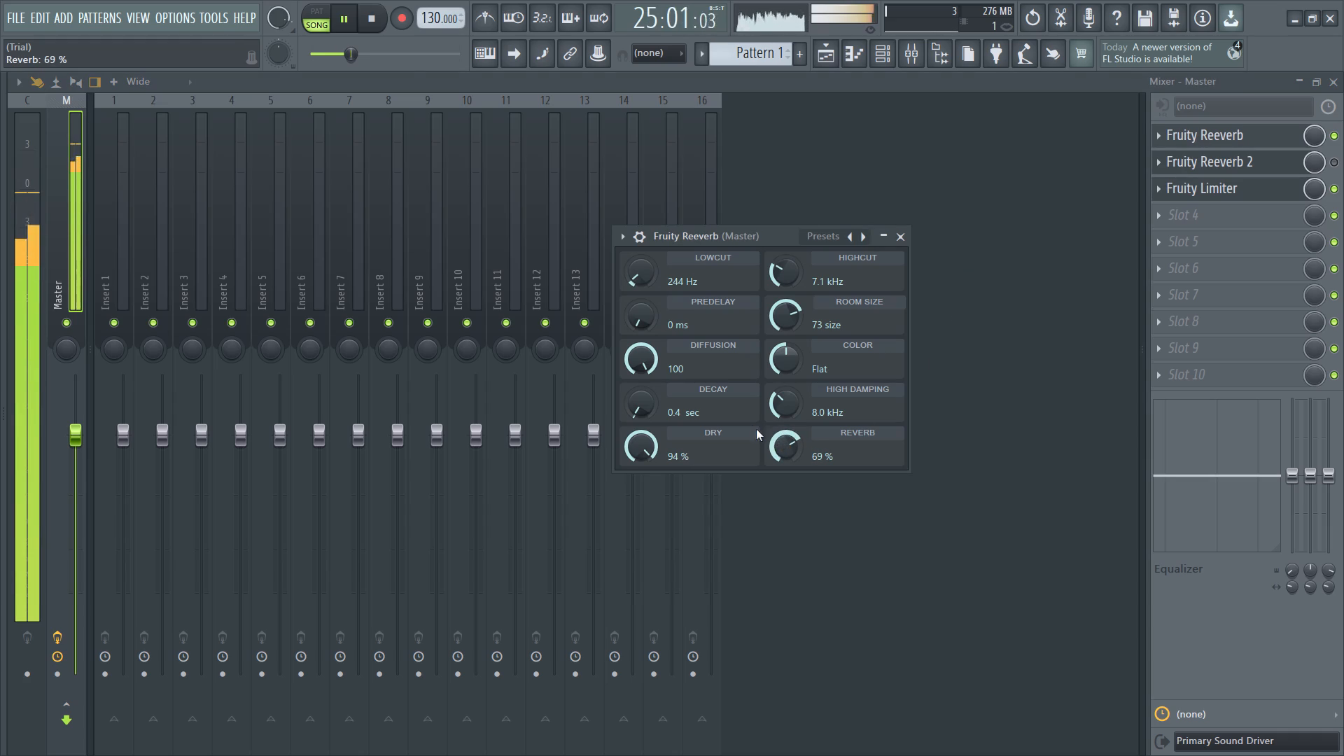
pyautogui.moveTo(638, 281); pyautogui.dragTo(612, 206)
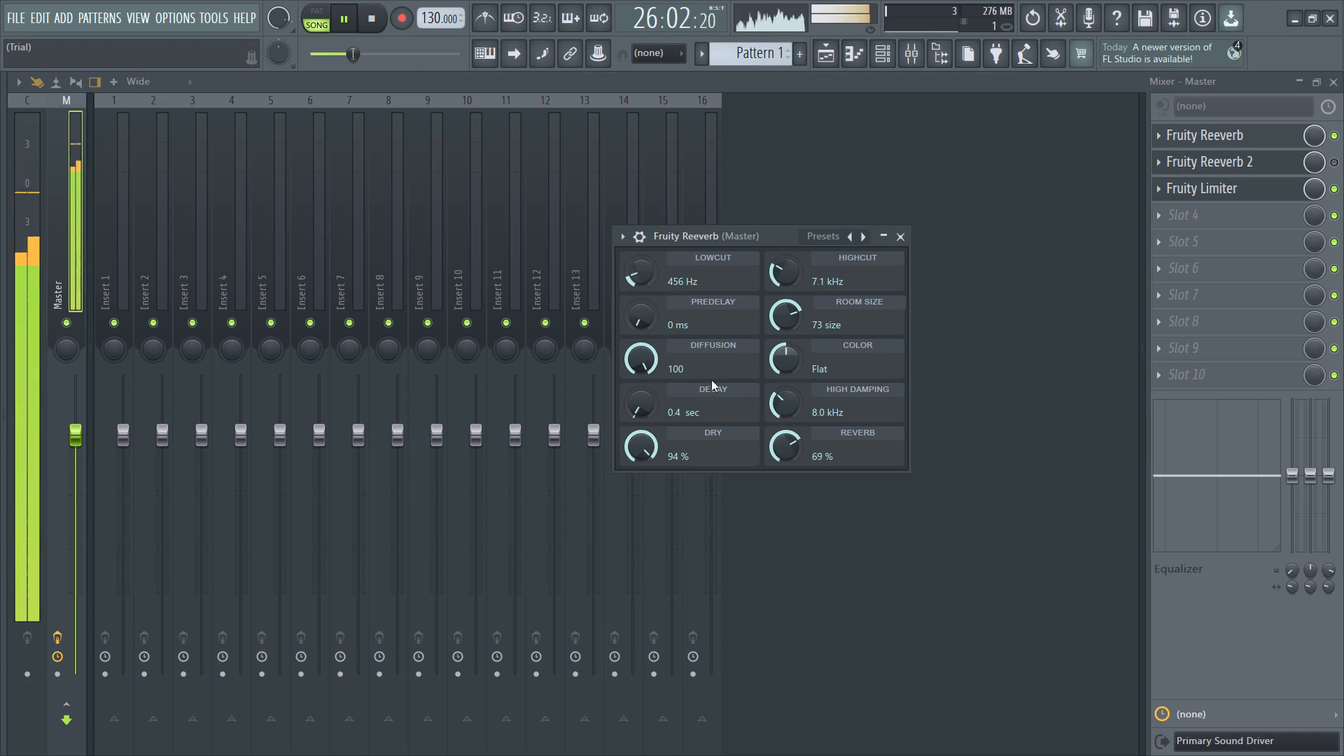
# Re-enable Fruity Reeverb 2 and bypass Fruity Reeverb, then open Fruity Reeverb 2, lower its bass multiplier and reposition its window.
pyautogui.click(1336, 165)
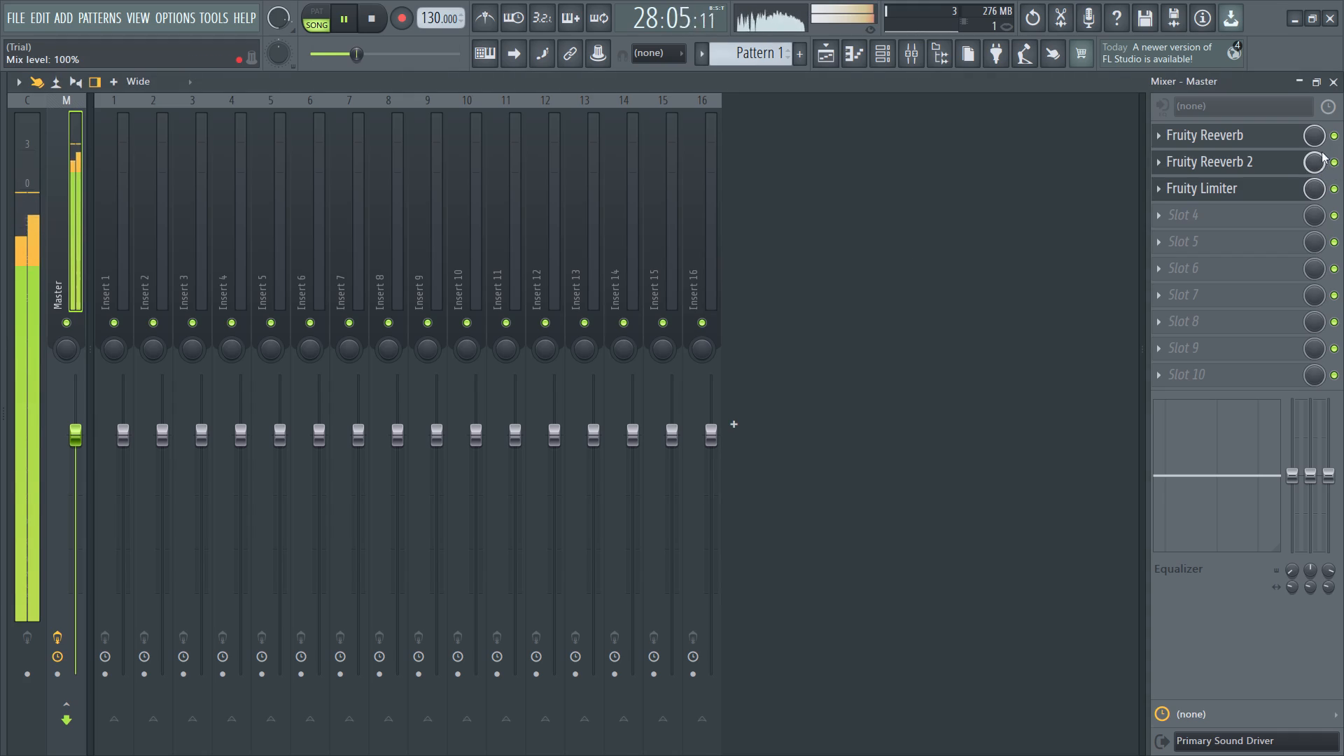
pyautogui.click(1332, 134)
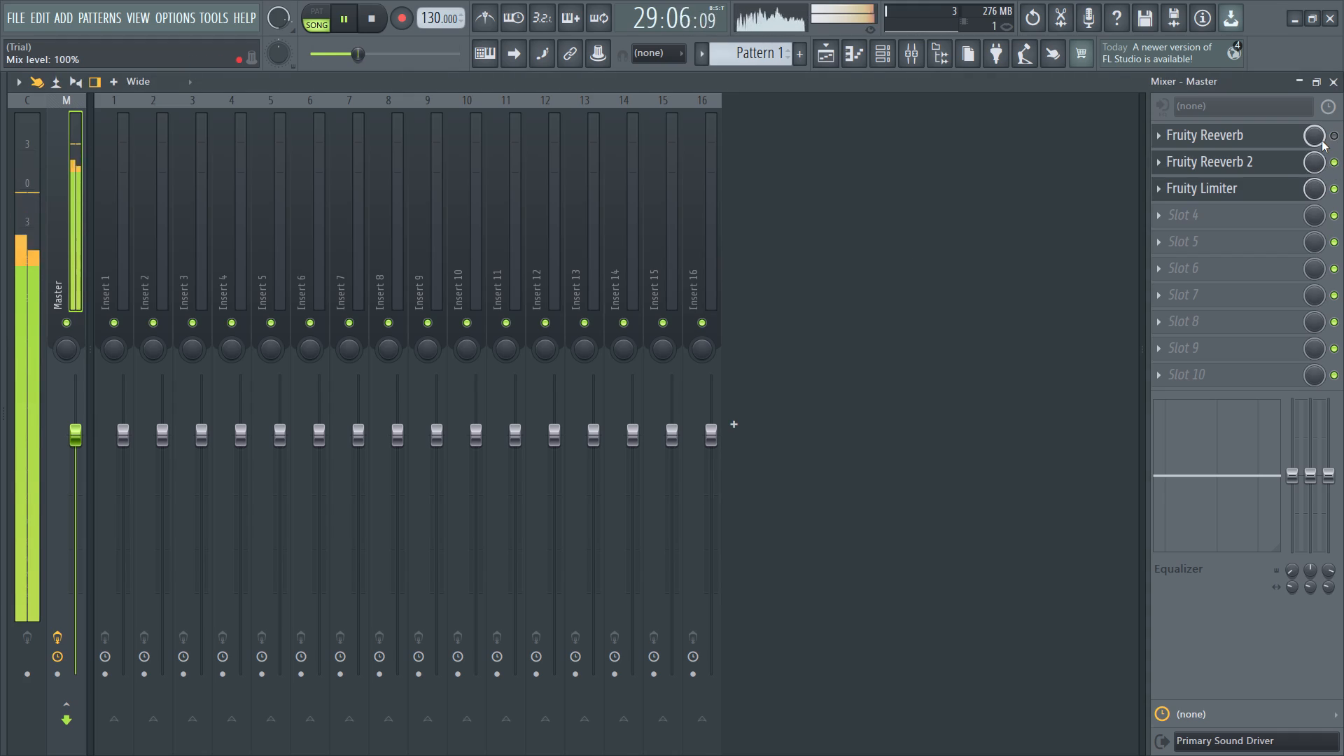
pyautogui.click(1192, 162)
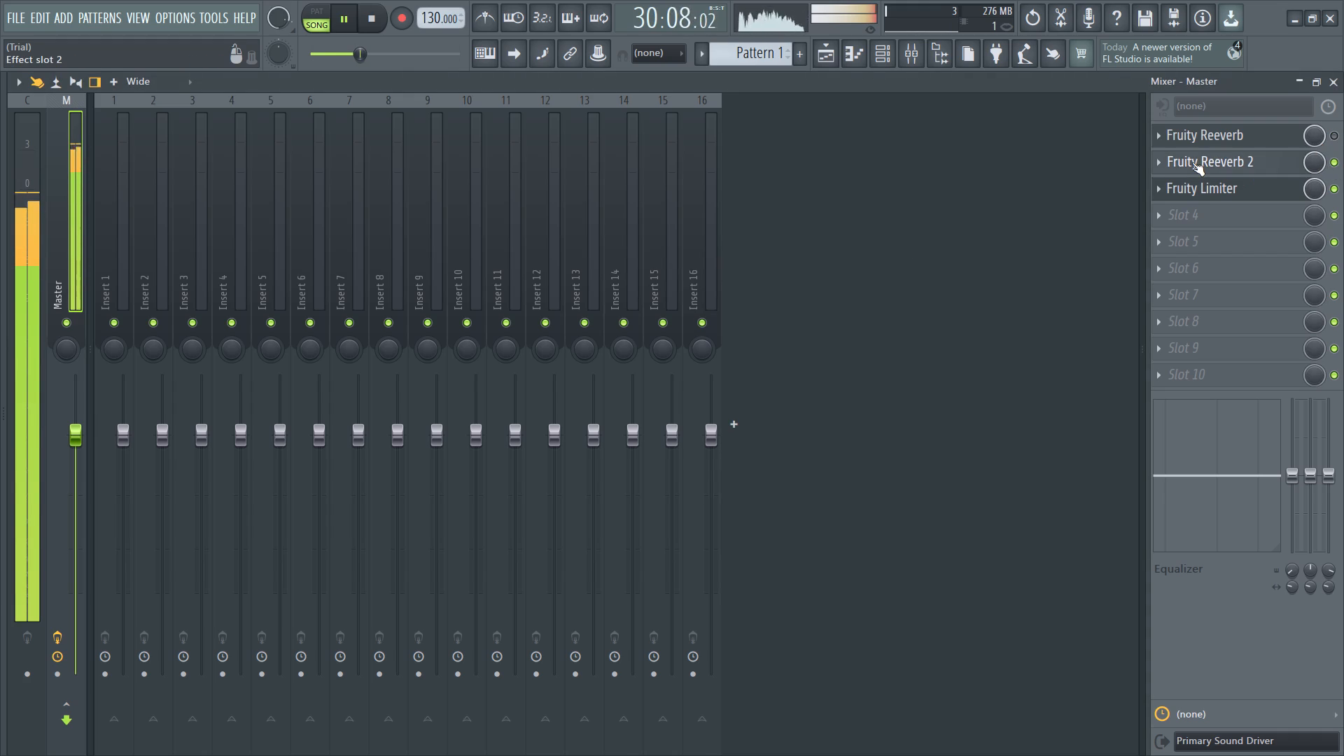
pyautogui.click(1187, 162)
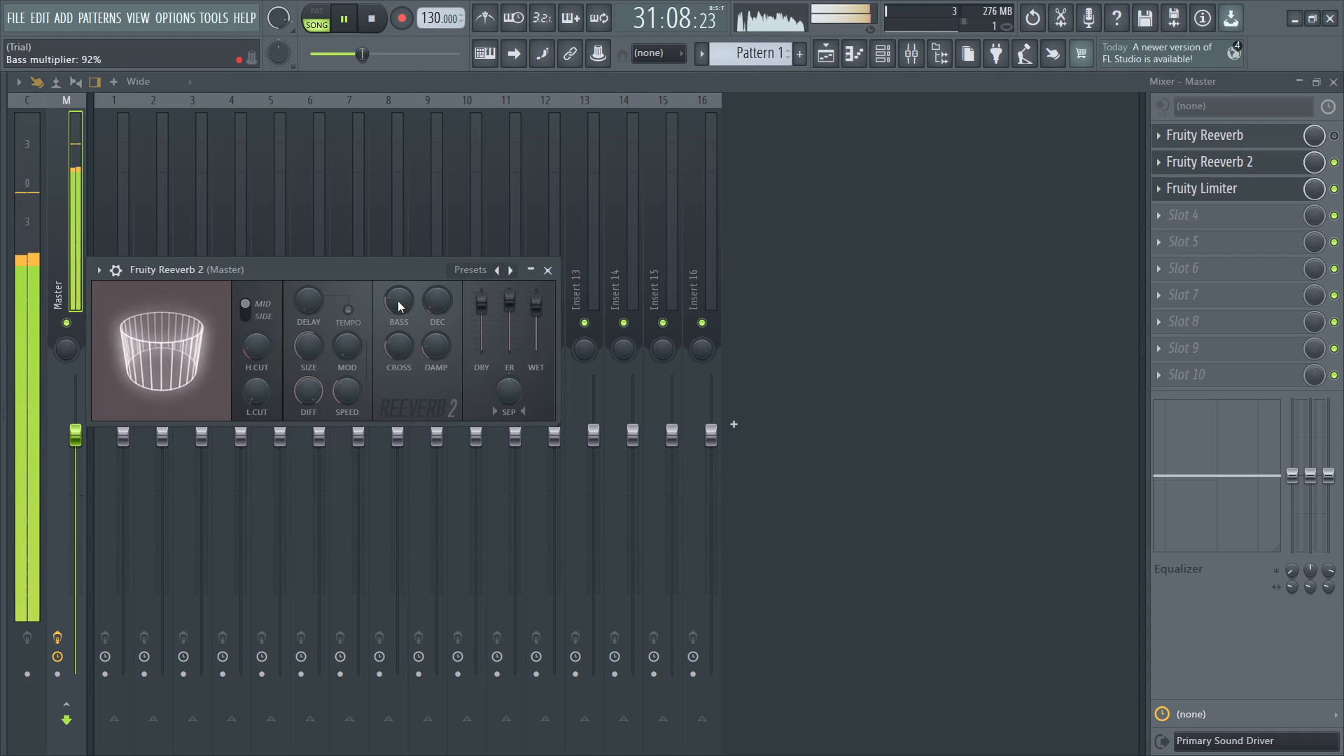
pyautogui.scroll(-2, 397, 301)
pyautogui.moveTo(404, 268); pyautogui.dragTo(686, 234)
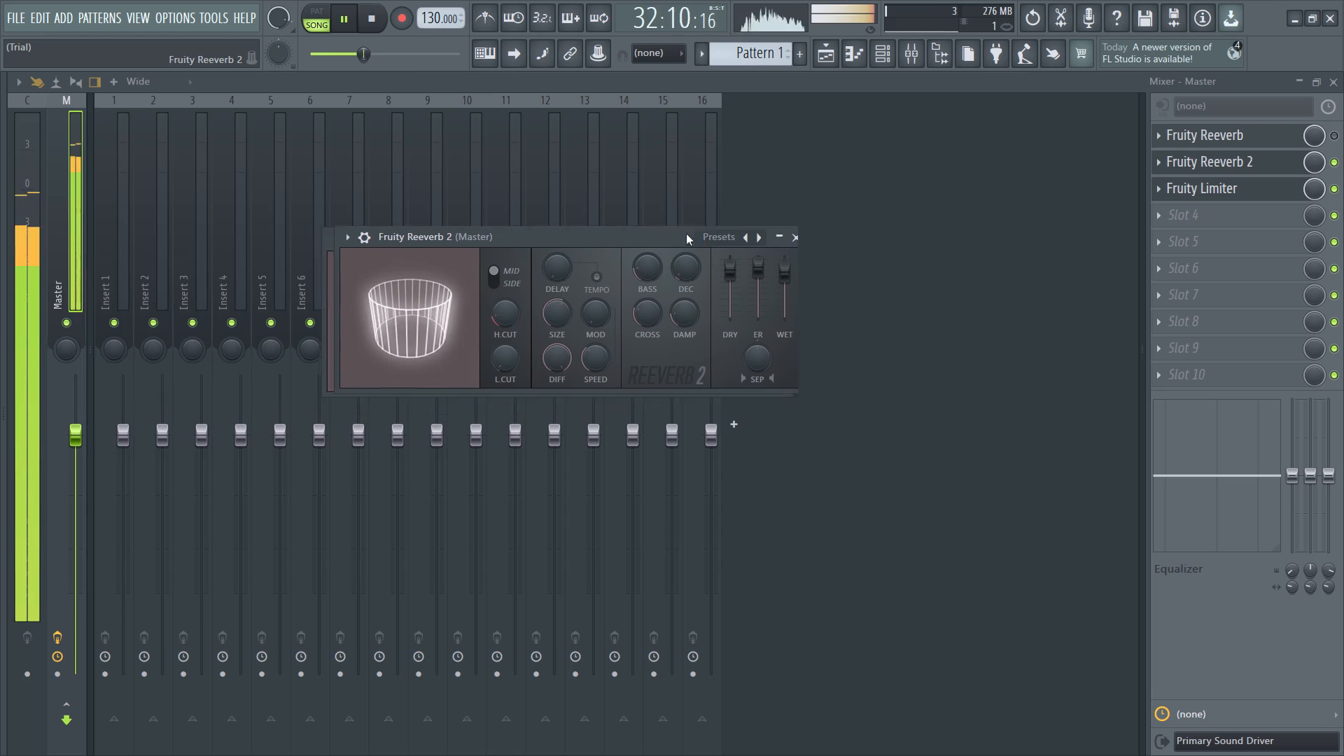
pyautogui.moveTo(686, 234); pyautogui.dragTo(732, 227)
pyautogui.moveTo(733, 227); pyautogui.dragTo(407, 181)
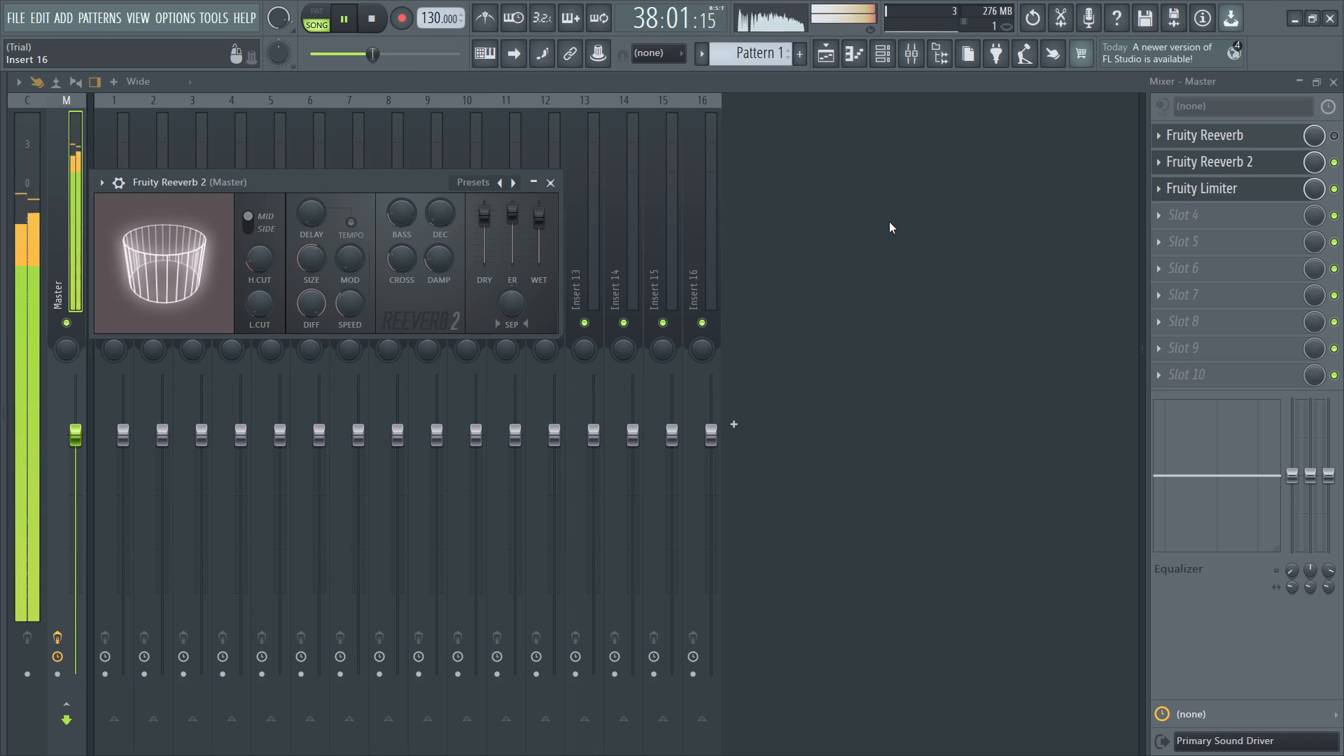
# Remove Fruity Reeverb 2 from the Master track's second effect slot.
pyautogui.click(1158, 163)
pyautogui.click(1163, 194)
# In Fruity Reeverb, set low cut to 551 Hz, high damping to 8.8 kHz and reverb to 76%, move its window, and re-enable the effect.
pyautogui.click(1189, 137)
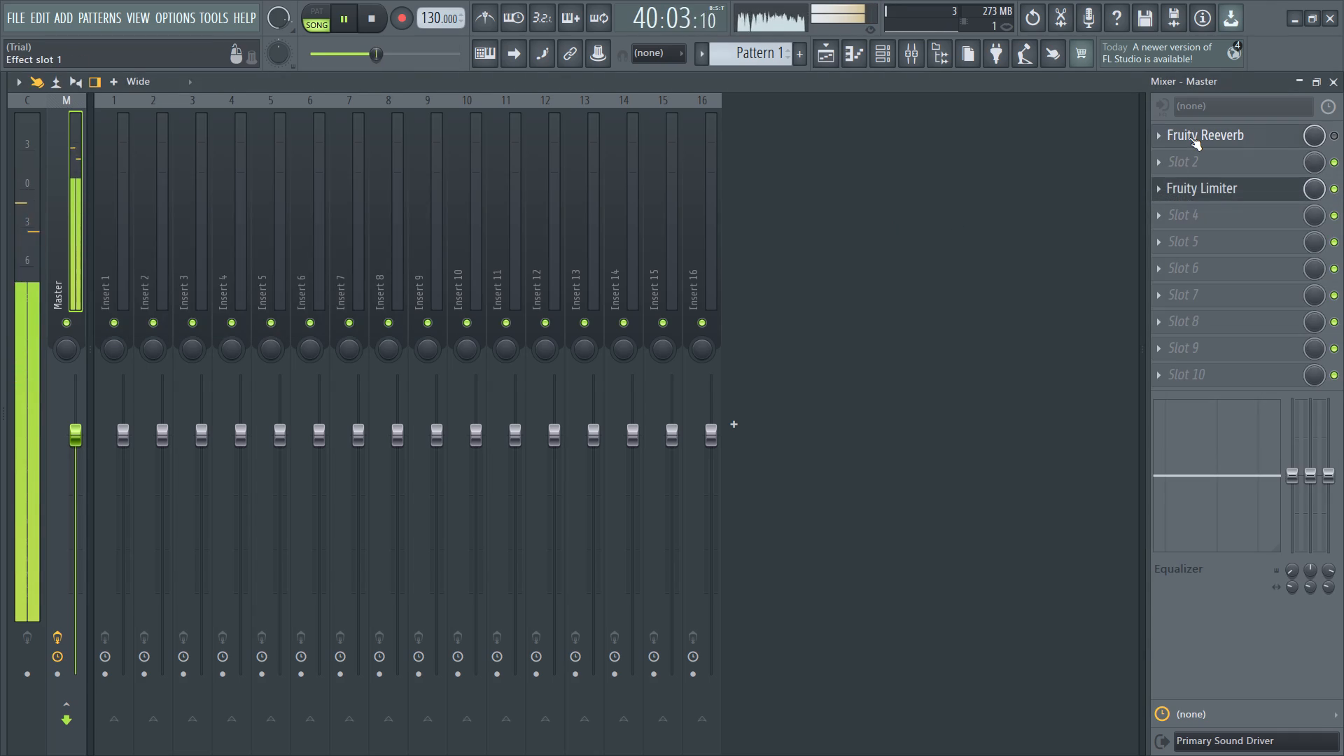
pyautogui.click(1189, 137)
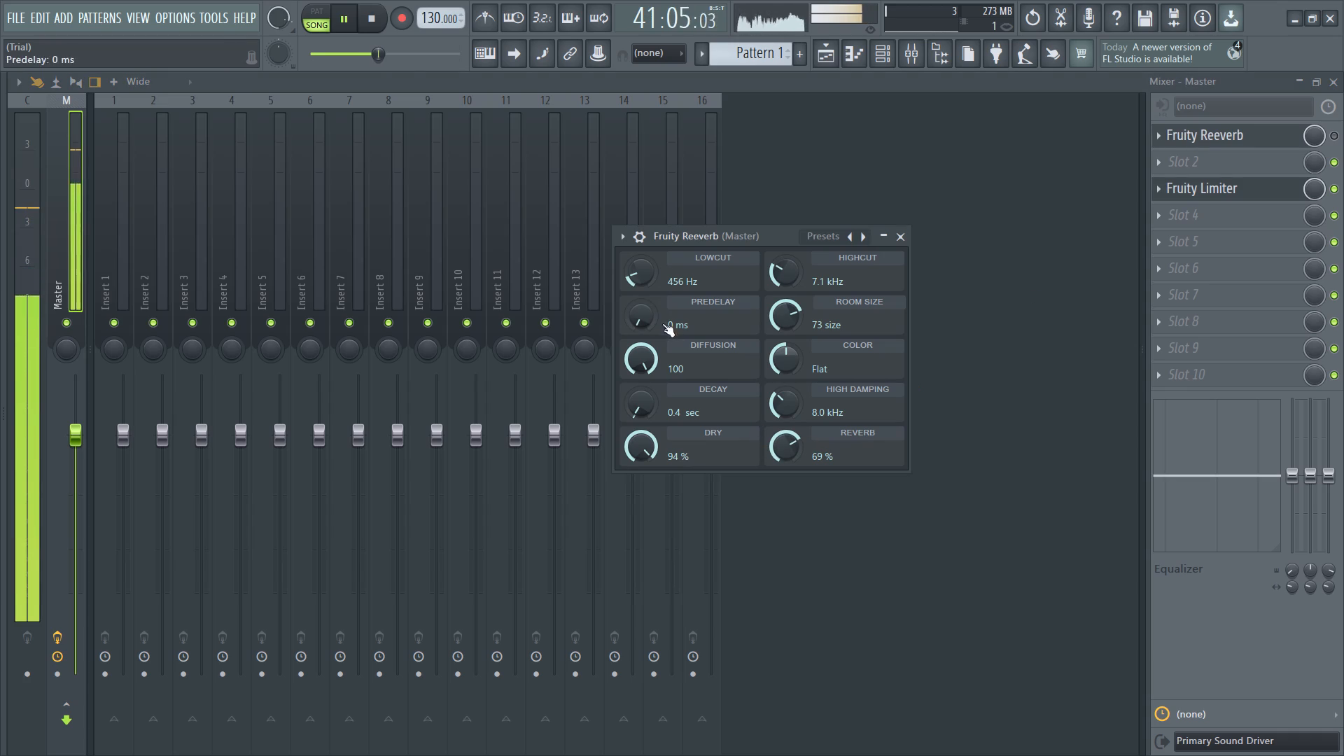
pyautogui.moveTo(638, 281); pyautogui.dragTo(630, 247)
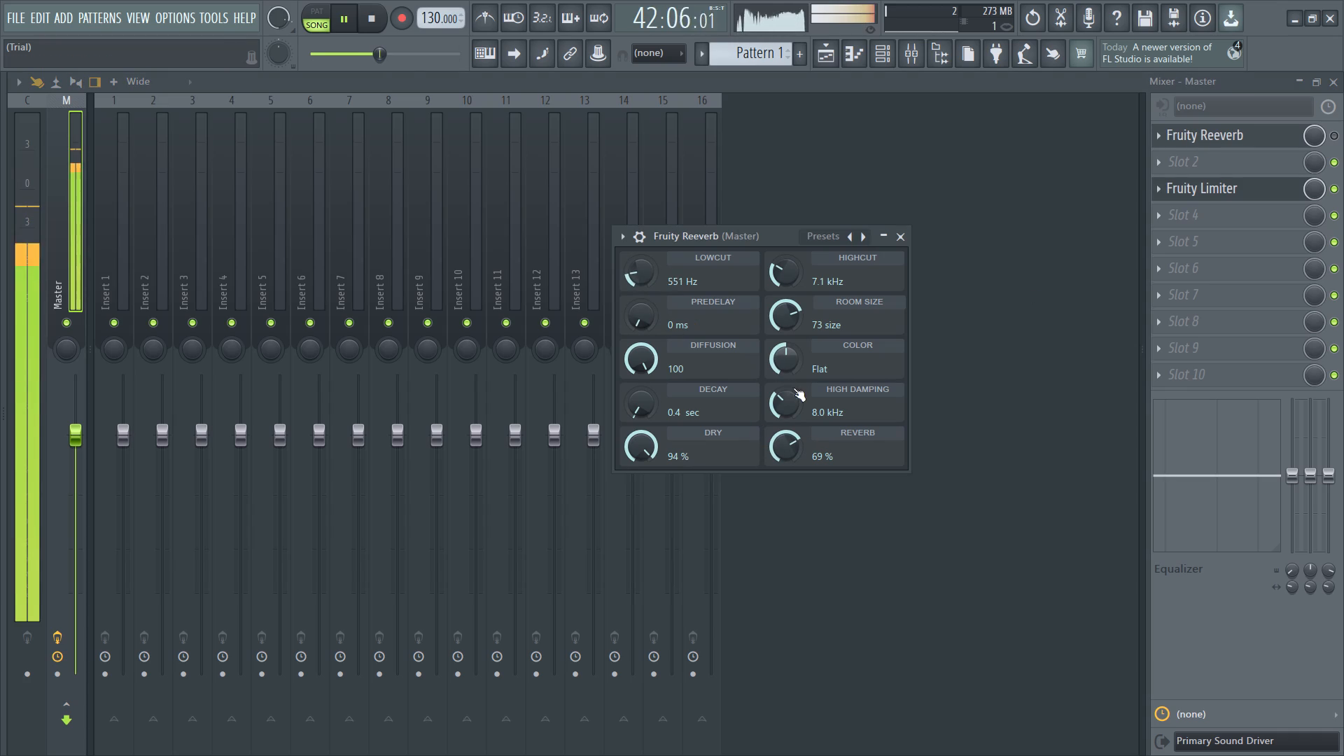
pyautogui.moveTo(788, 407); pyautogui.dragTo(776, 371)
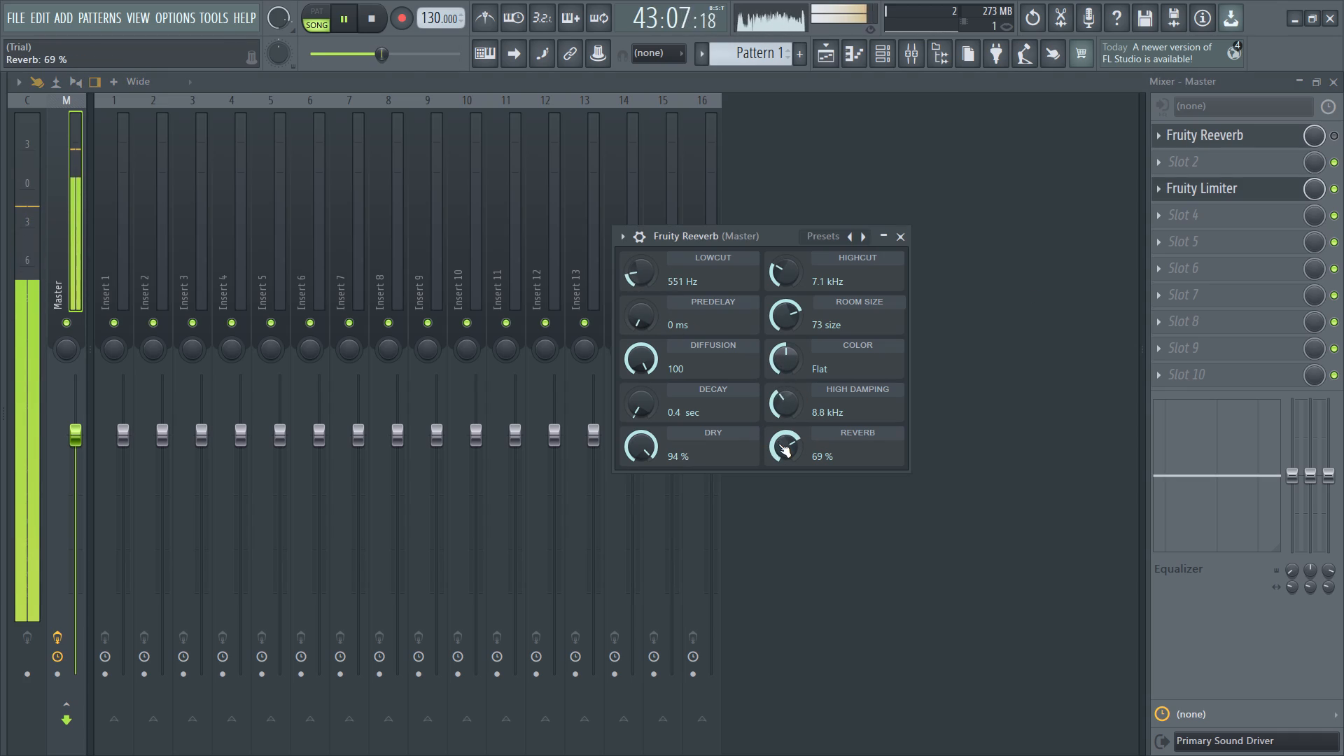
pyautogui.moveTo(780, 444); pyautogui.dragTo(759, 372)
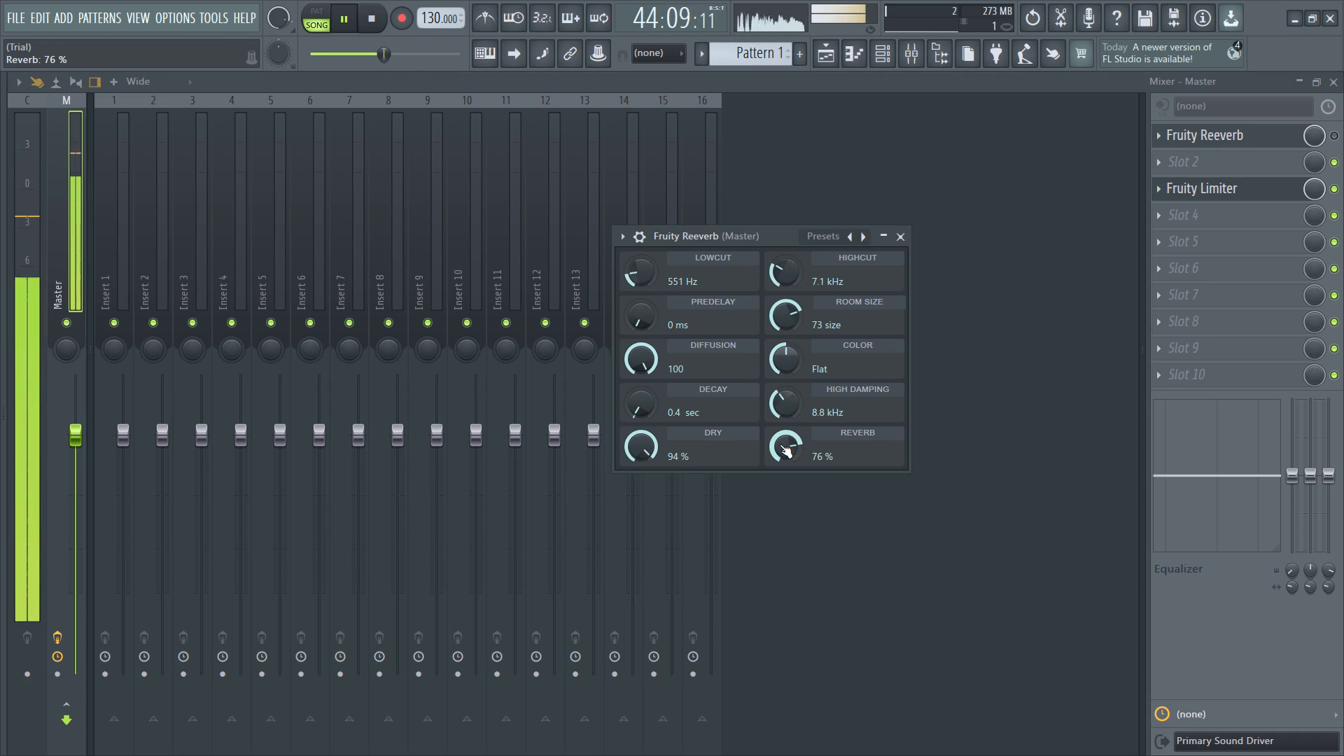
pyautogui.moveTo(743, 236); pyautogui.dragTo(309, 199)
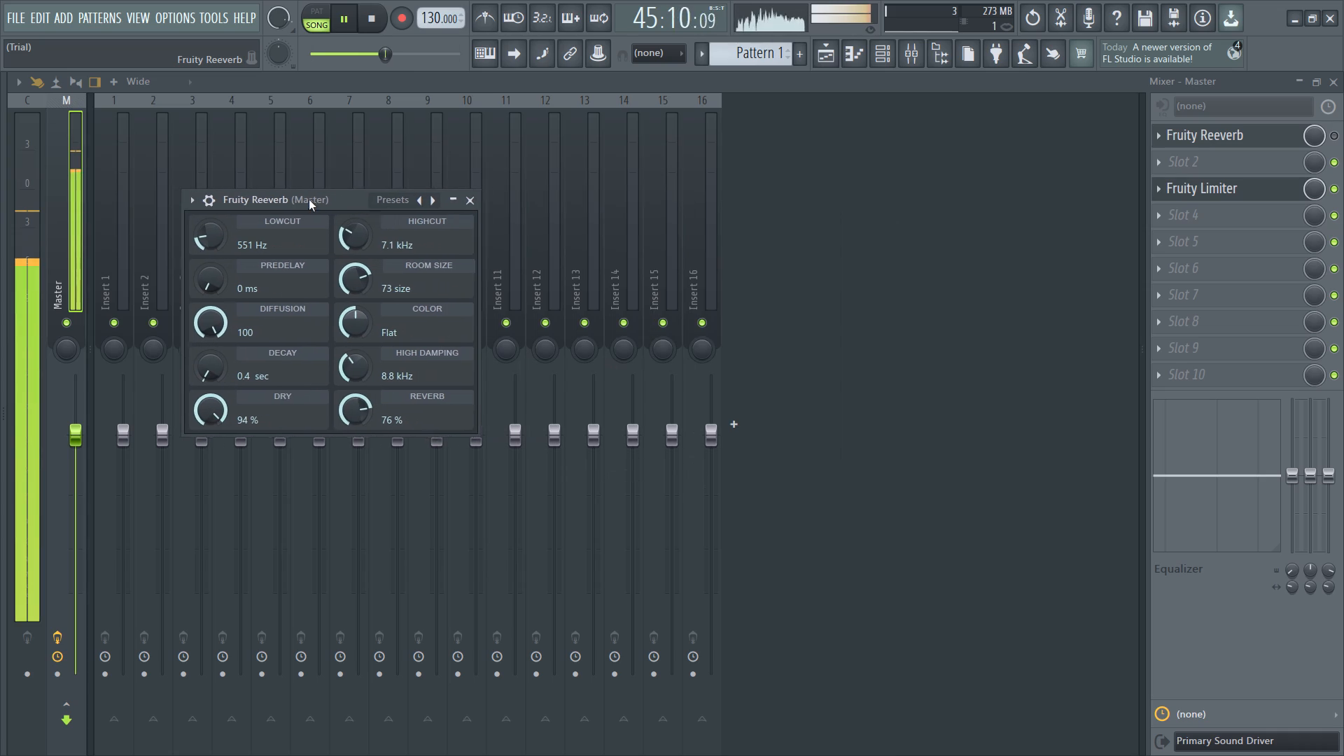
pyautogui.moveTo(309, 199); pyautogui.dragTo(301, 202)
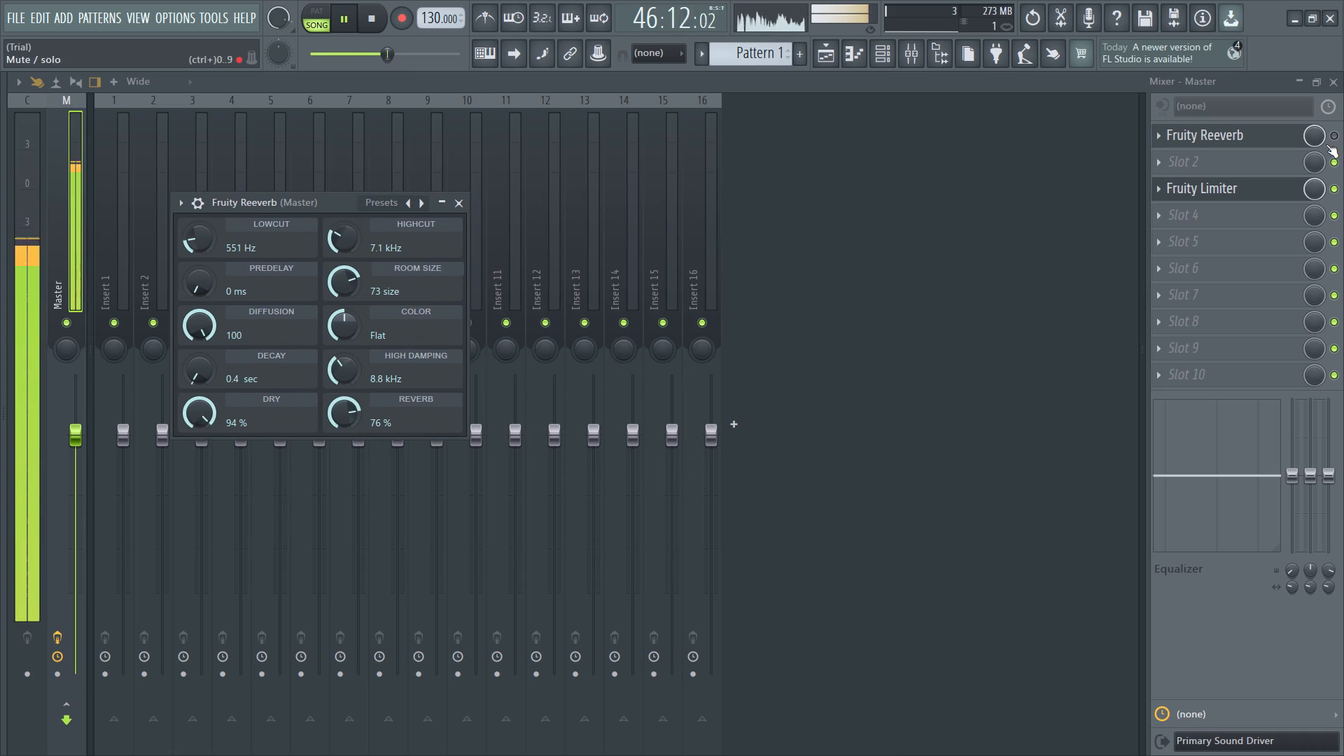
pyautogui.click(1338, 139)
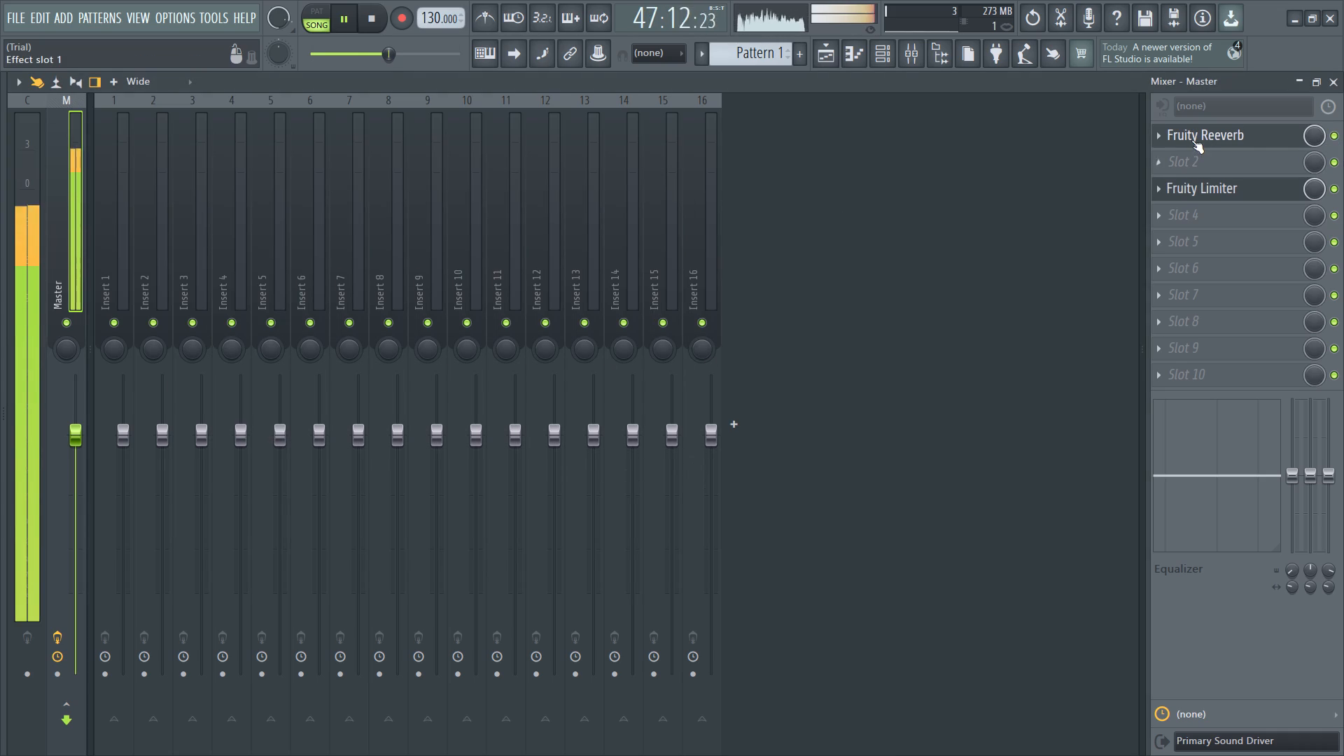
# Reopen Fruity Reeverb, lower its window, and set decay to 1.0 sec, dry to 91%, reverb to 74% and high damping to 8.2 kHz.
pyautogui.click(1191, 140)
pyautogui.click(1181, 136)
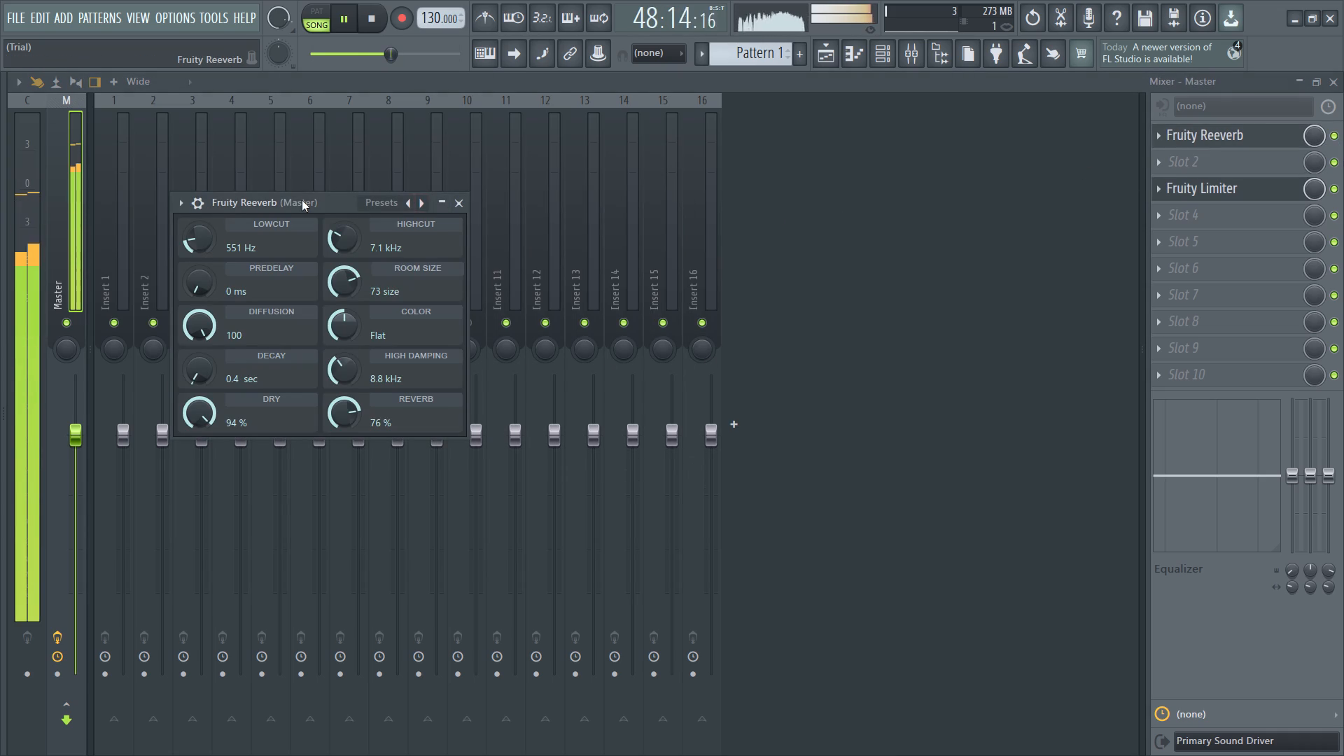
pyautogui.moveTo(300, 199); pyautogui.dragTo(303, 272)
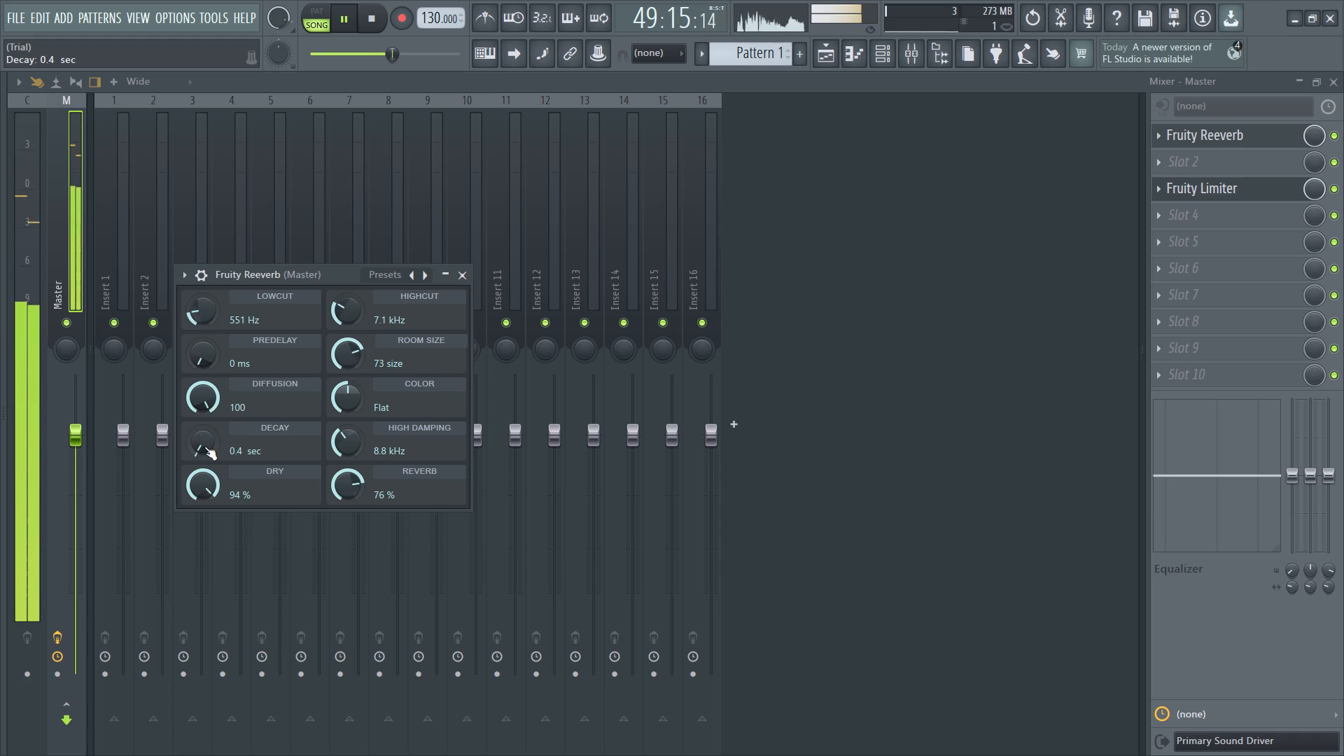
pyautogui.scroll(3, 204, 447)
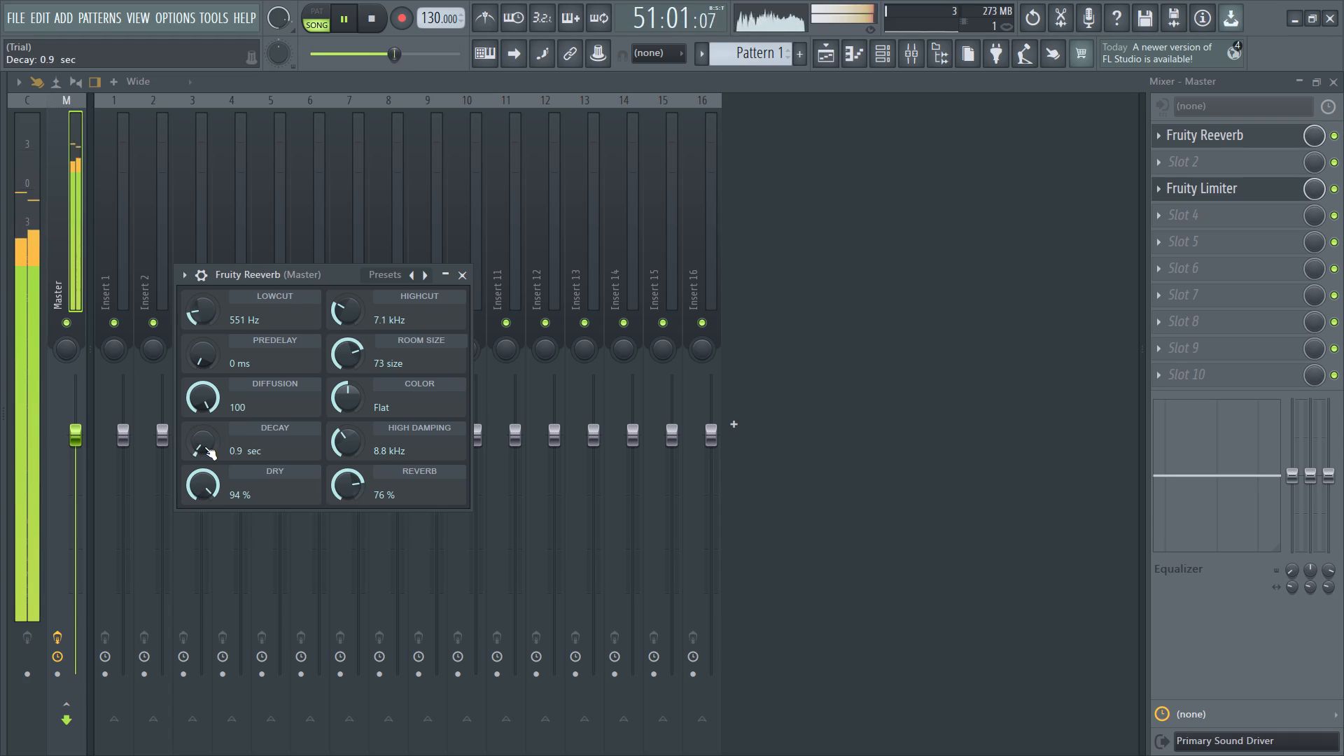
pyautogui.scroll(1, 204, 447)
pyautogui.moveTo(195, 486); pyautogui.dragTo(195, 486)
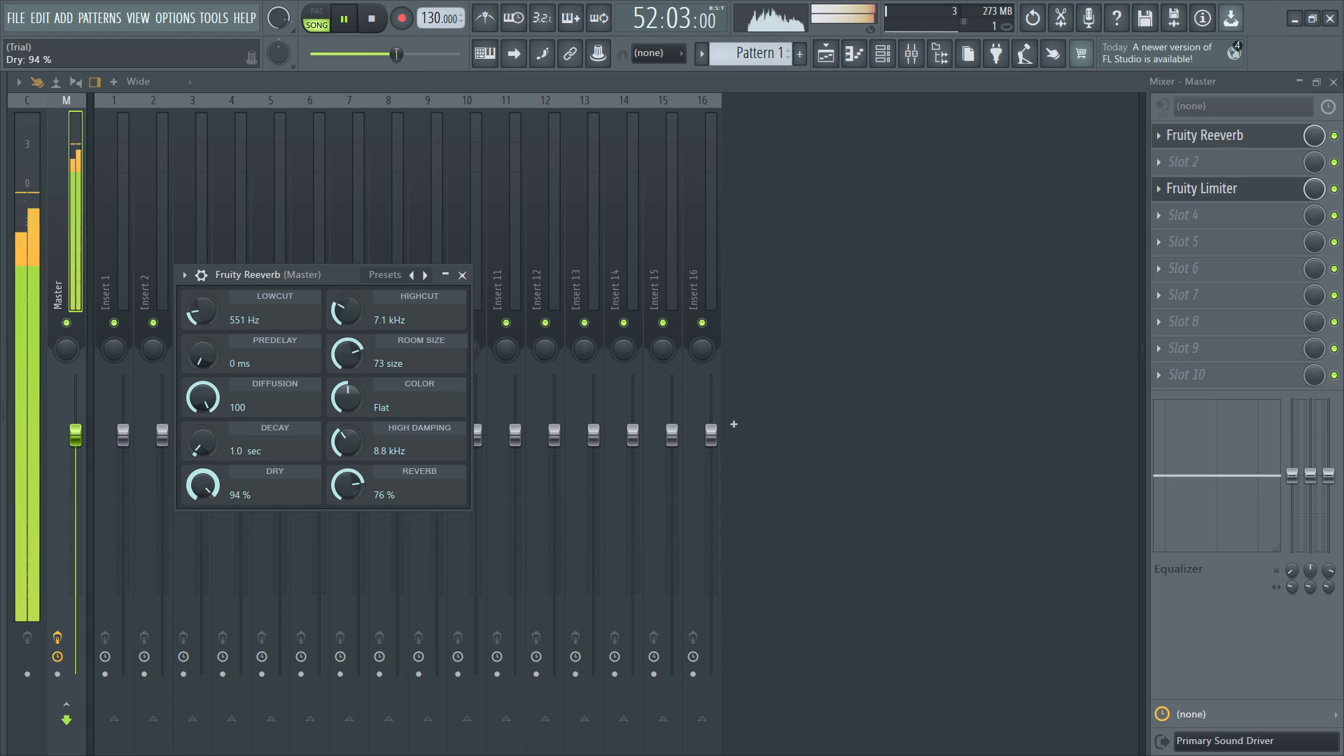
pyautogui.moveTo(195, 486); pyautogui.dragTo(204, 511)
pyautogui.scroll(-3, 344, 498)
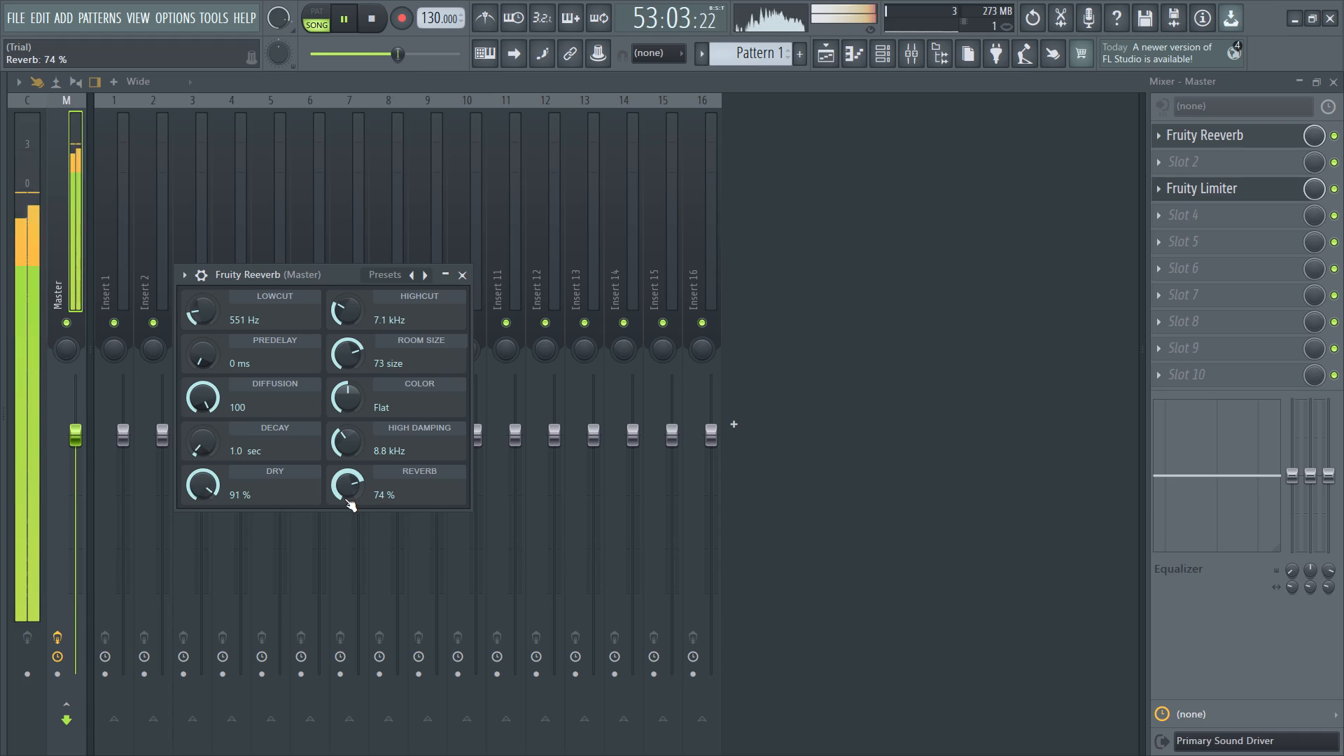
pyautogui.moveTo(351, 445); pyautogui.dragTo(354, 474)
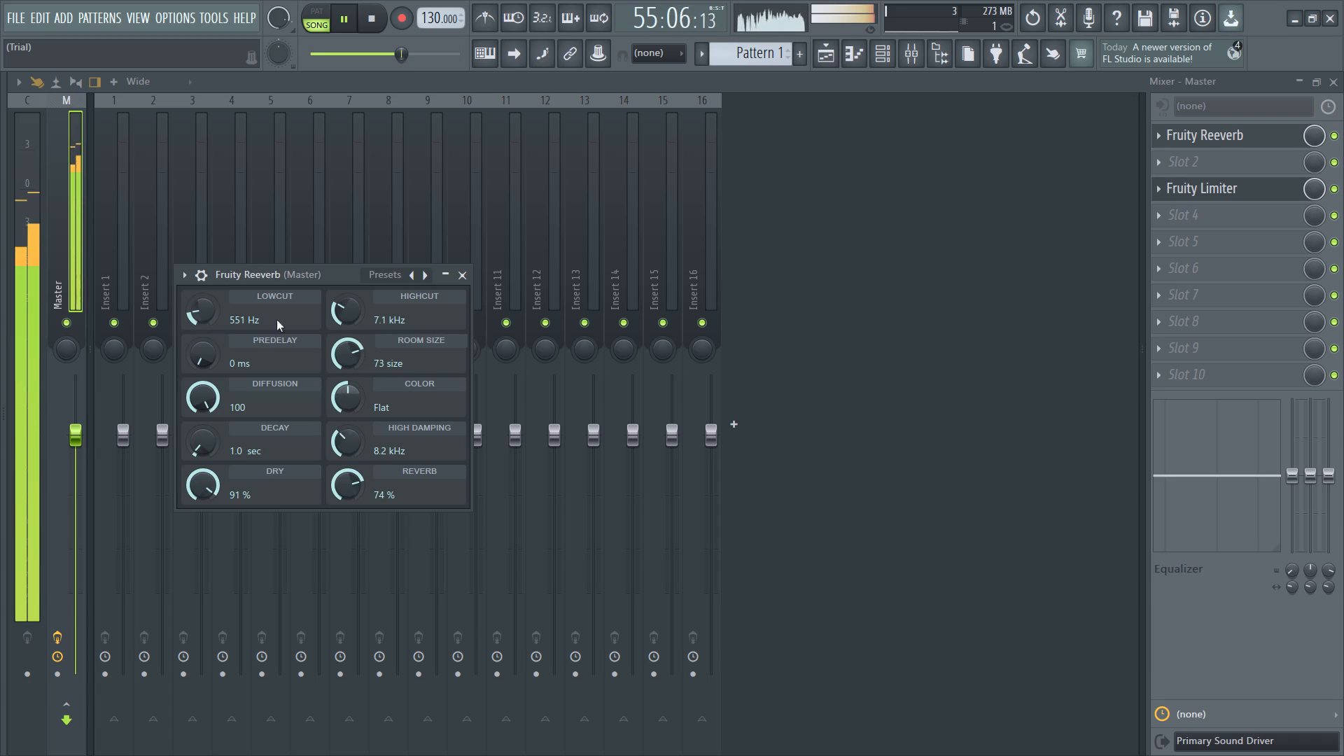
# Sweep Fruity Reeverb's high cut up past 17 kHz and then down to 0.5 kHz.
pyautogui.moveTo(350, 311); pyautogui.dragTo(327, 178)
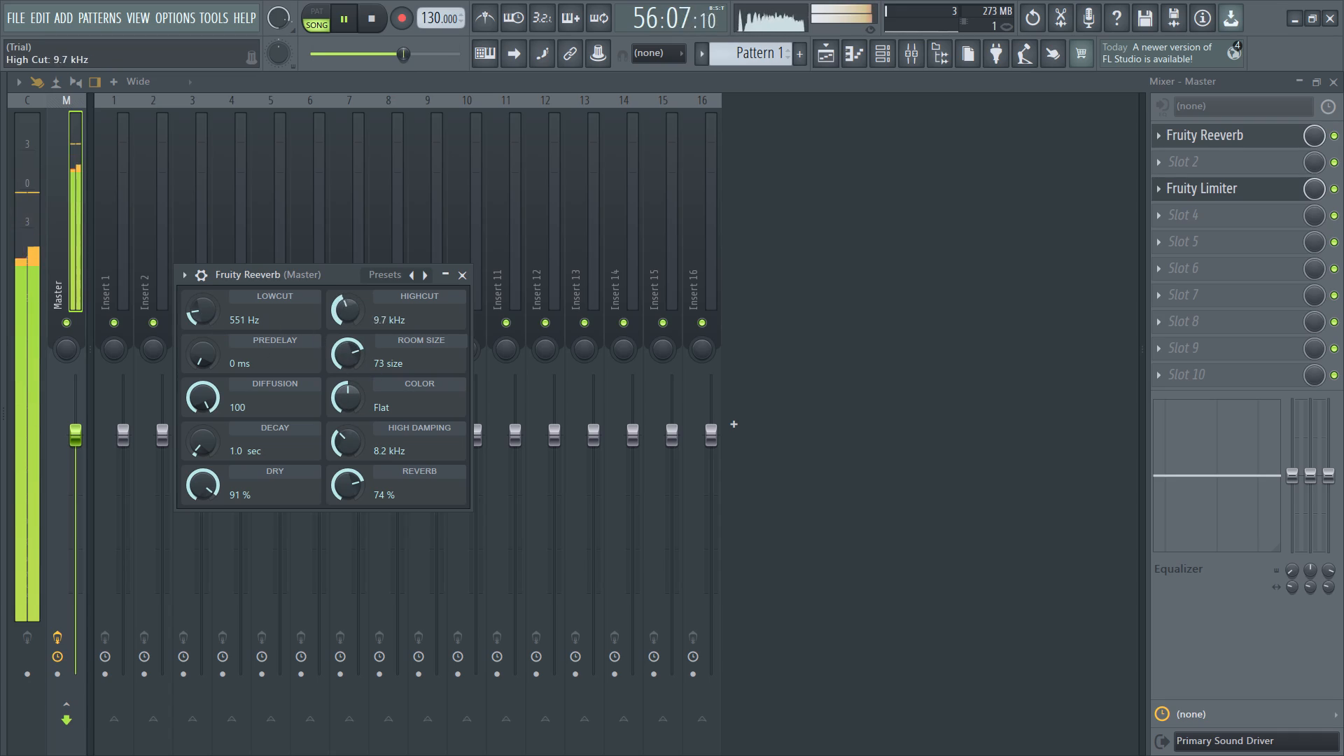
pyautogui.moveTo(327, 178); pyautogui.dragTo(304, 38)
pyautogui.moveTo(350, 305); pyautogui.dragTo(303, 80)
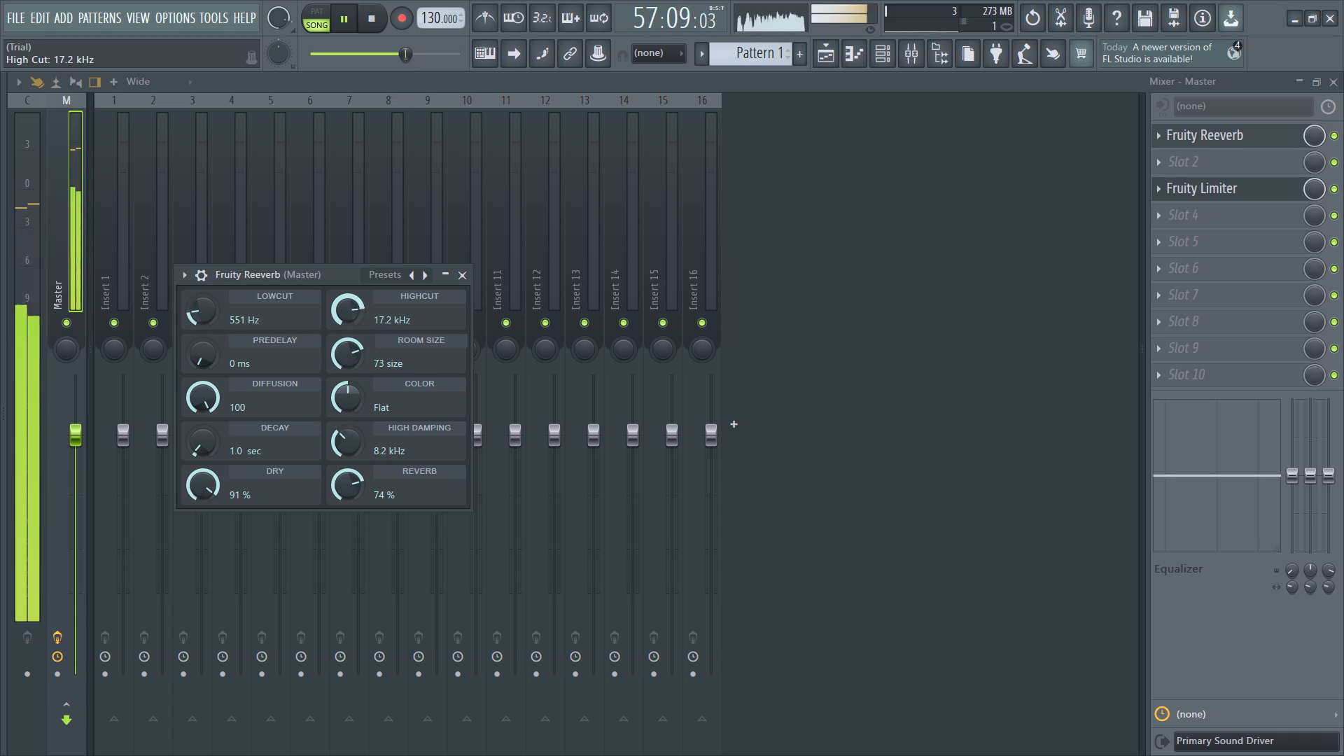
pyautogui.moveTo(303, 80); pyautogui.dragTo(299, 66)
pyautogui.moveTo(349, 309); pyautogui.dragTo(498, 437)
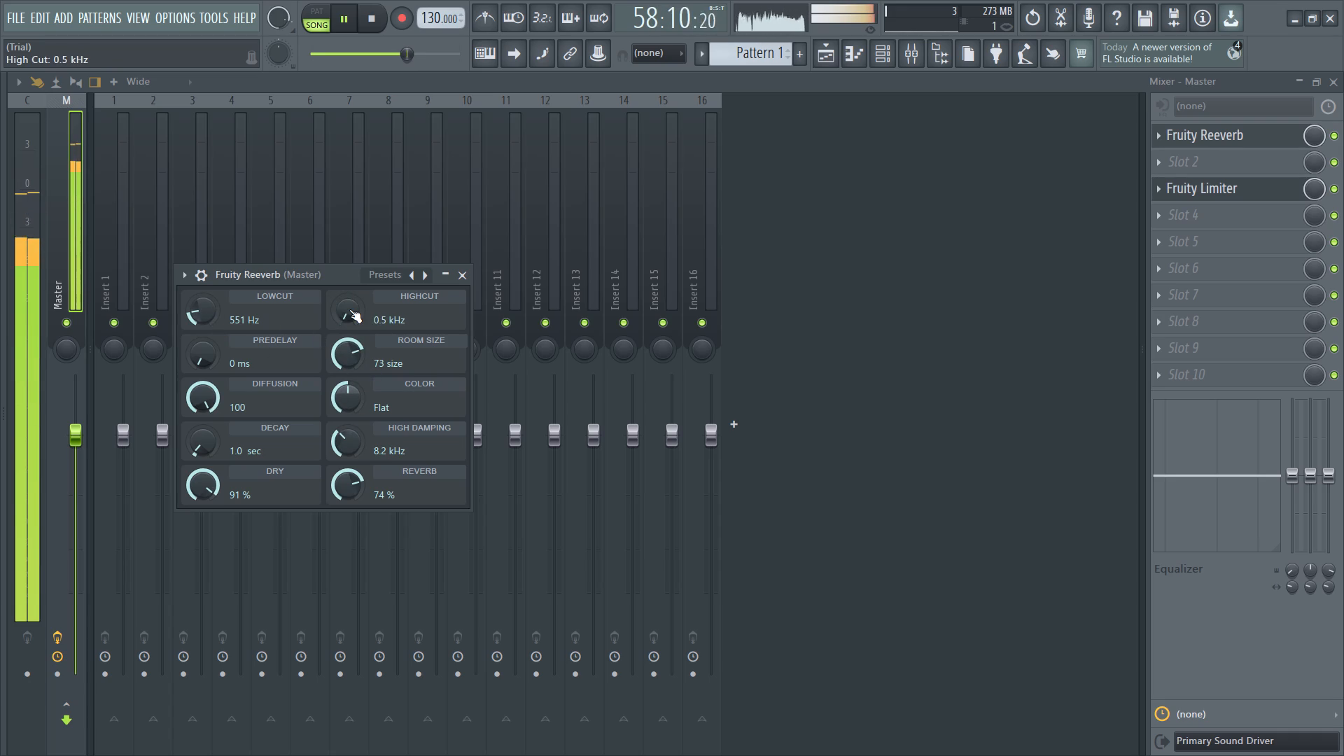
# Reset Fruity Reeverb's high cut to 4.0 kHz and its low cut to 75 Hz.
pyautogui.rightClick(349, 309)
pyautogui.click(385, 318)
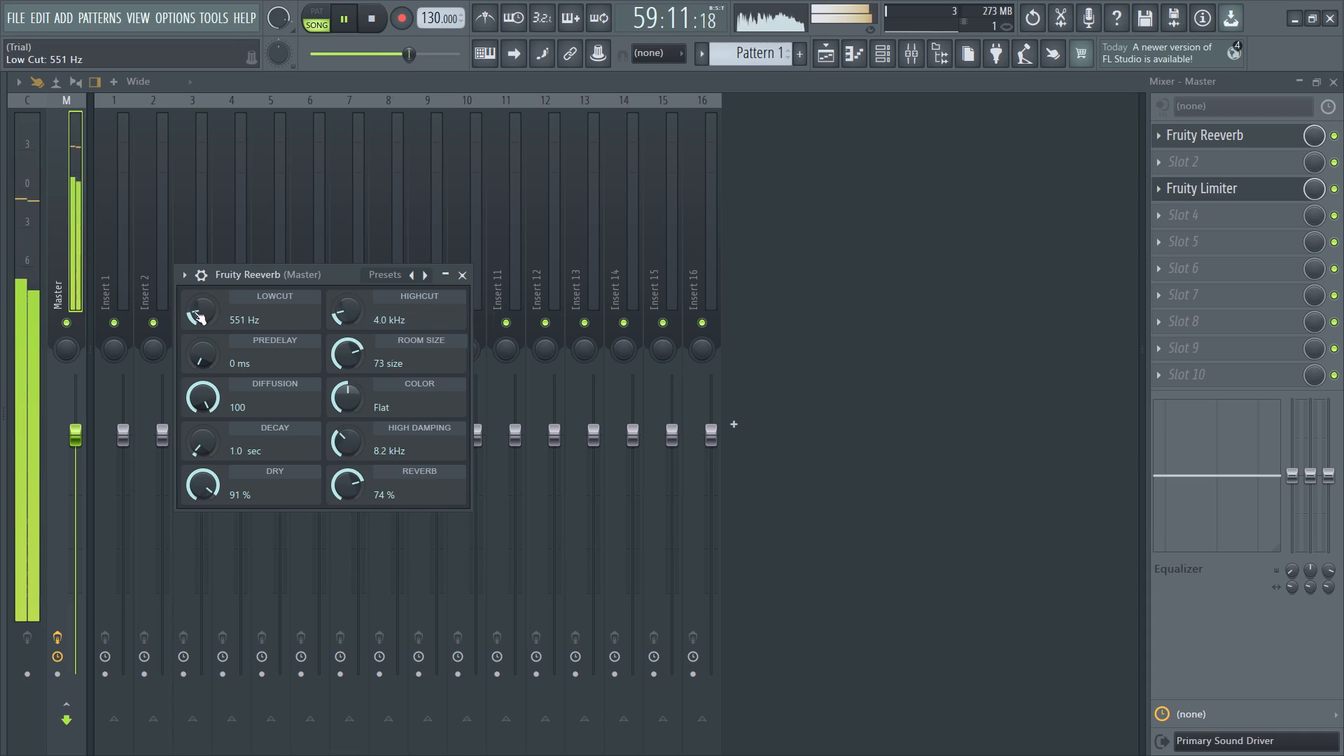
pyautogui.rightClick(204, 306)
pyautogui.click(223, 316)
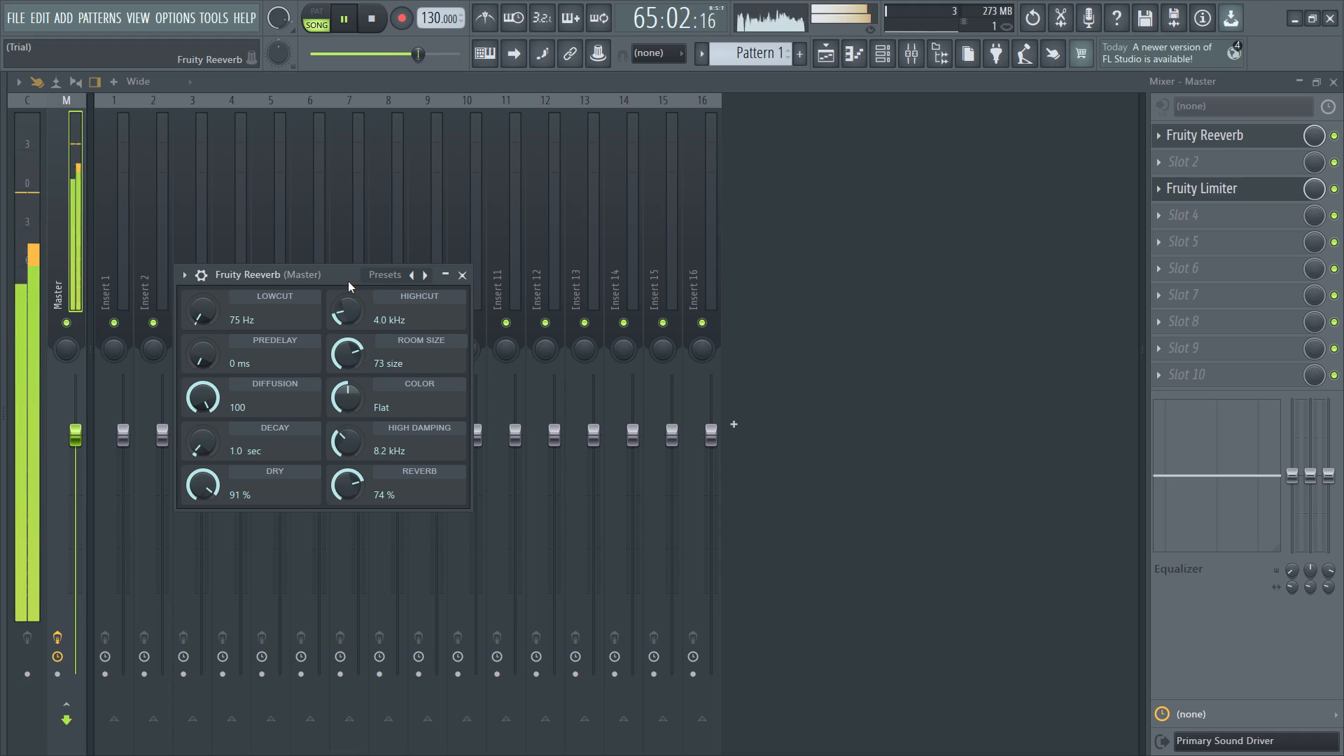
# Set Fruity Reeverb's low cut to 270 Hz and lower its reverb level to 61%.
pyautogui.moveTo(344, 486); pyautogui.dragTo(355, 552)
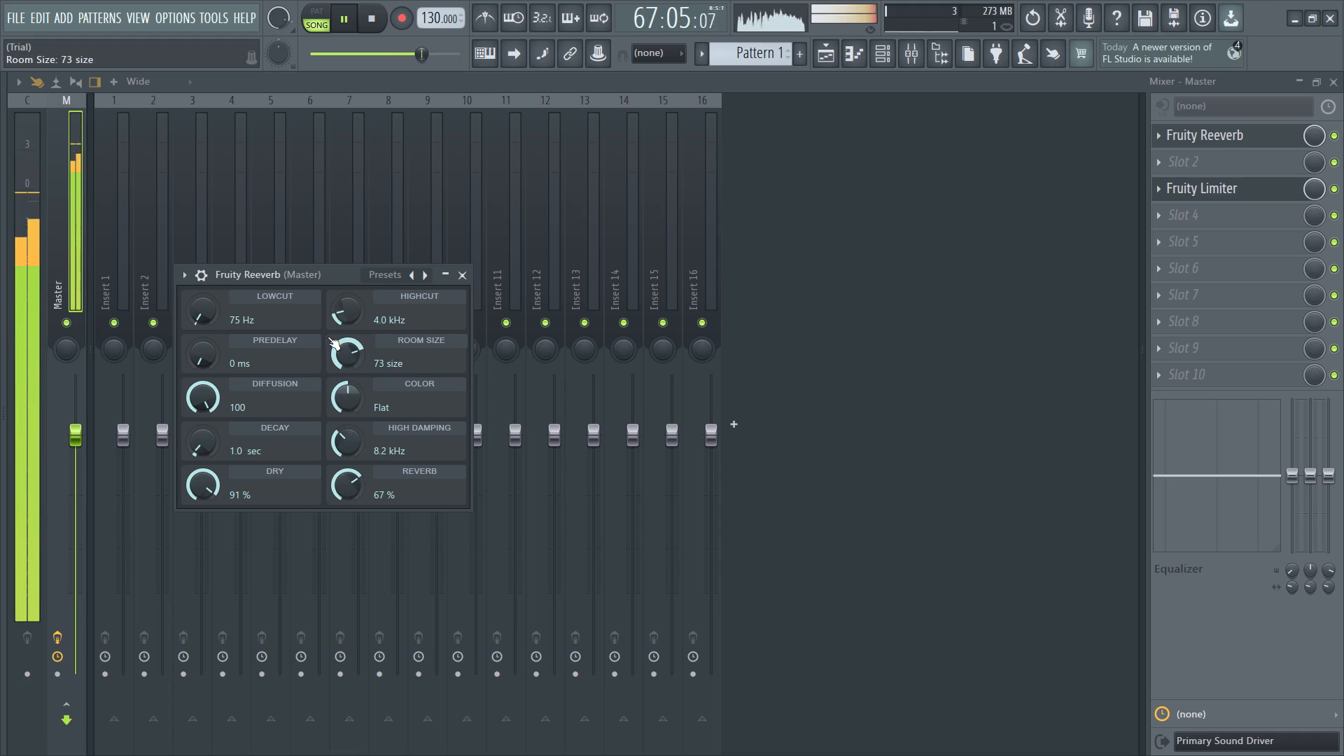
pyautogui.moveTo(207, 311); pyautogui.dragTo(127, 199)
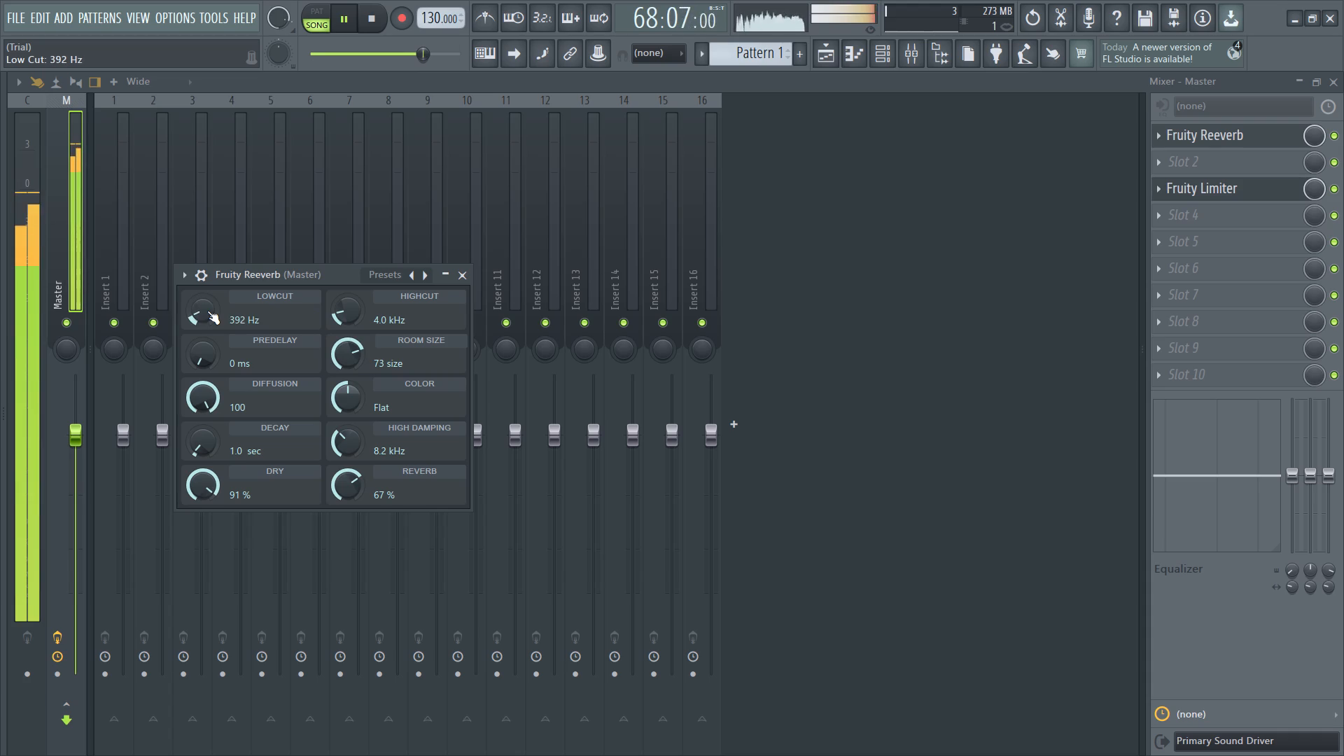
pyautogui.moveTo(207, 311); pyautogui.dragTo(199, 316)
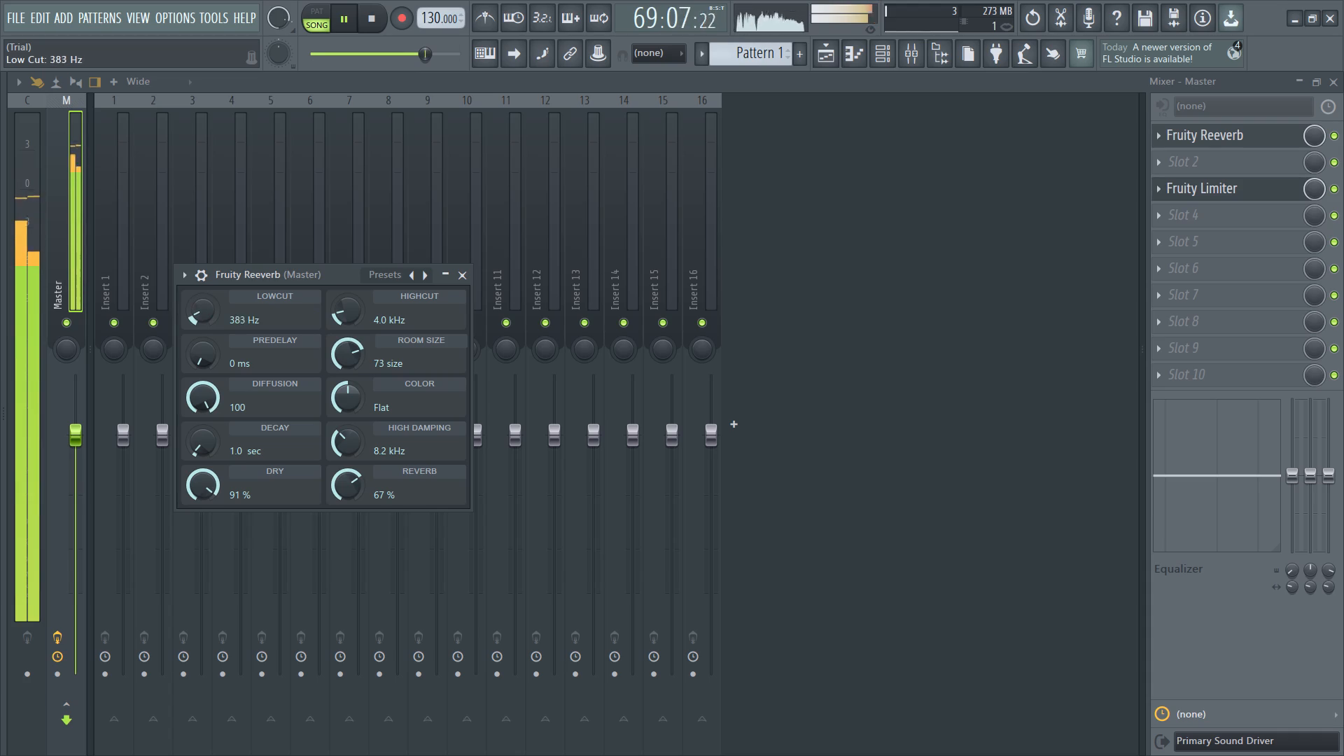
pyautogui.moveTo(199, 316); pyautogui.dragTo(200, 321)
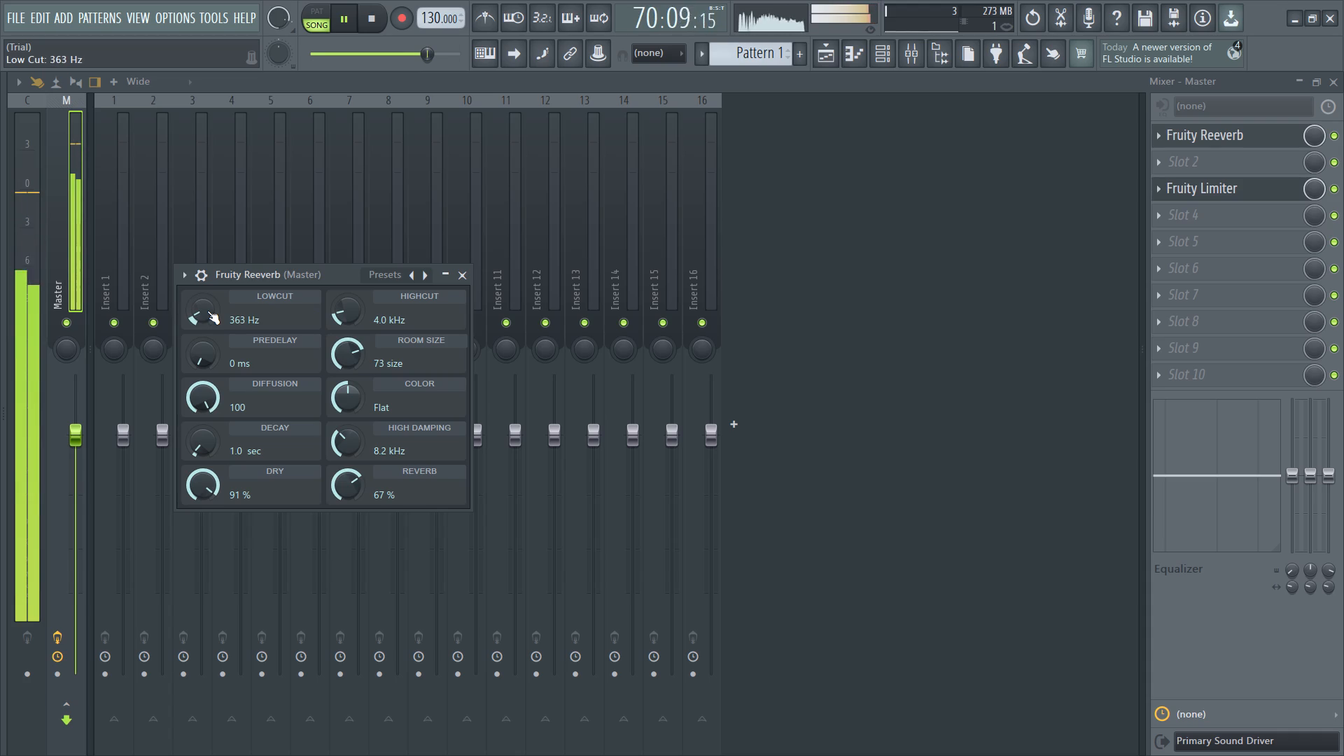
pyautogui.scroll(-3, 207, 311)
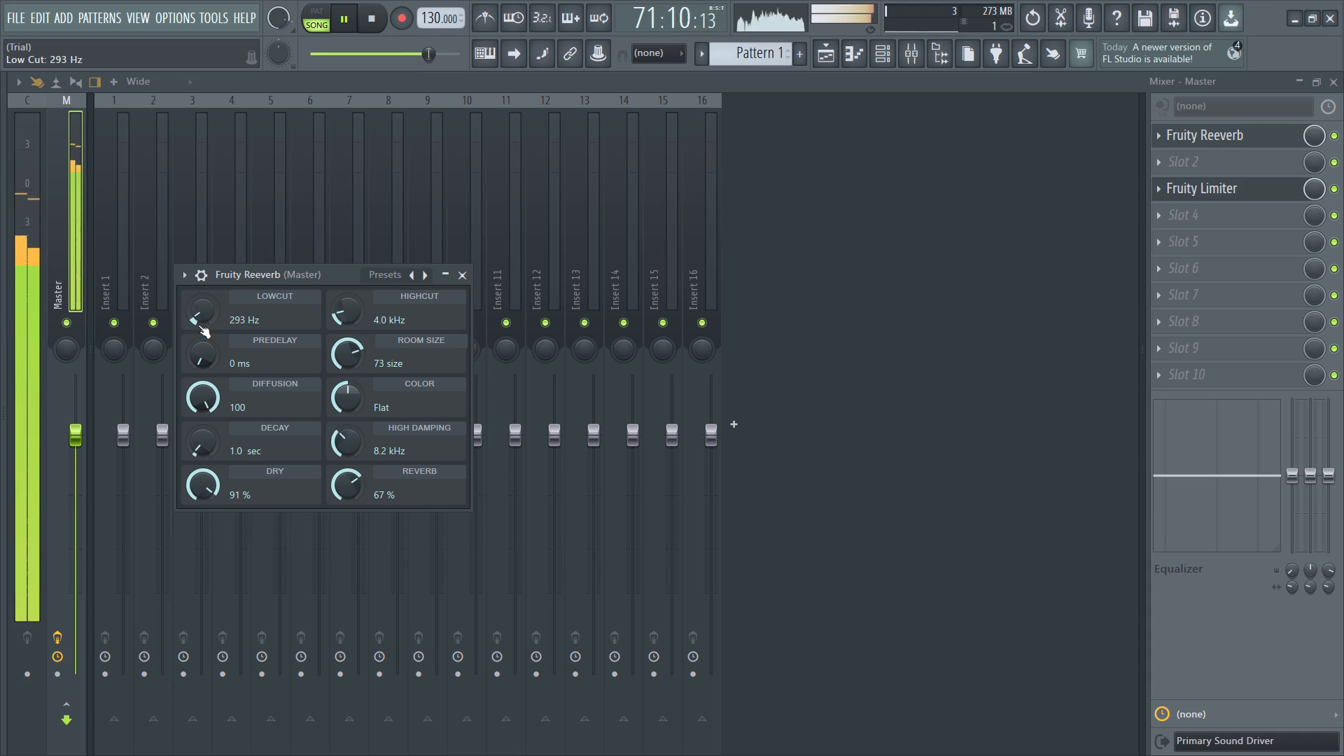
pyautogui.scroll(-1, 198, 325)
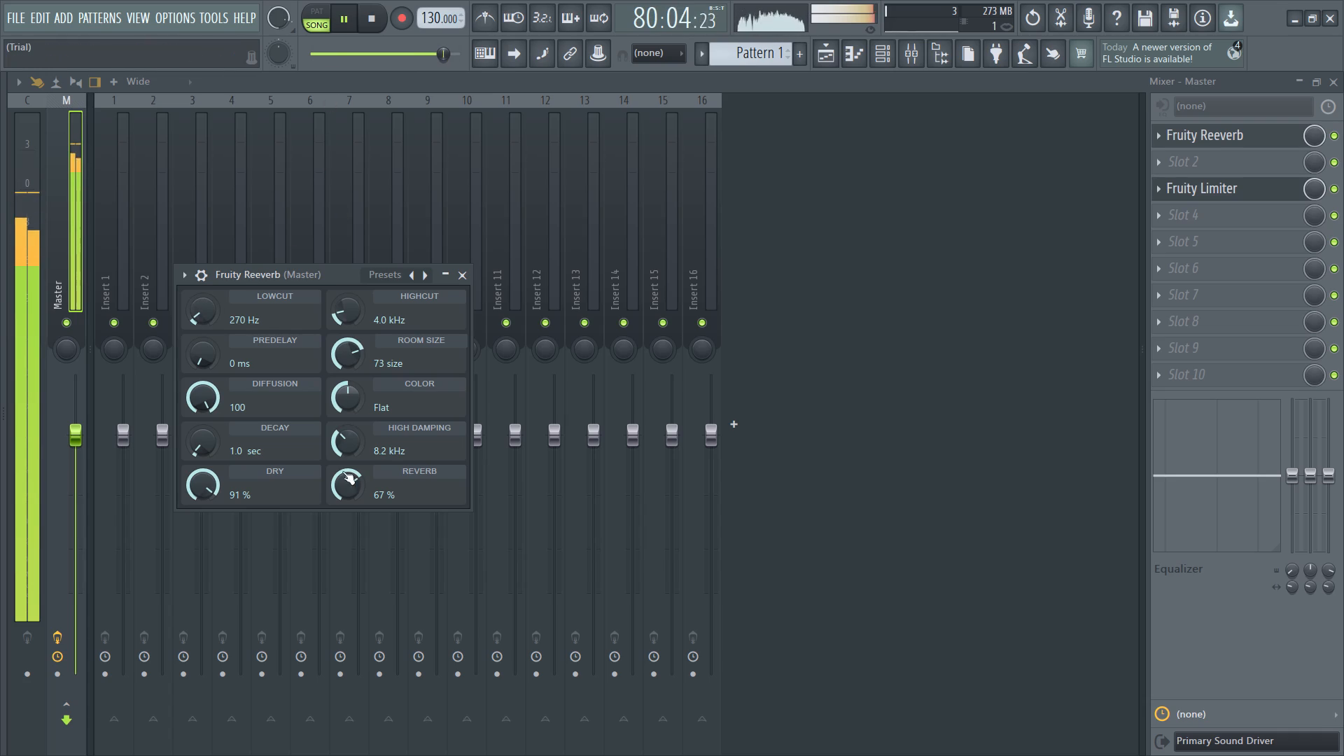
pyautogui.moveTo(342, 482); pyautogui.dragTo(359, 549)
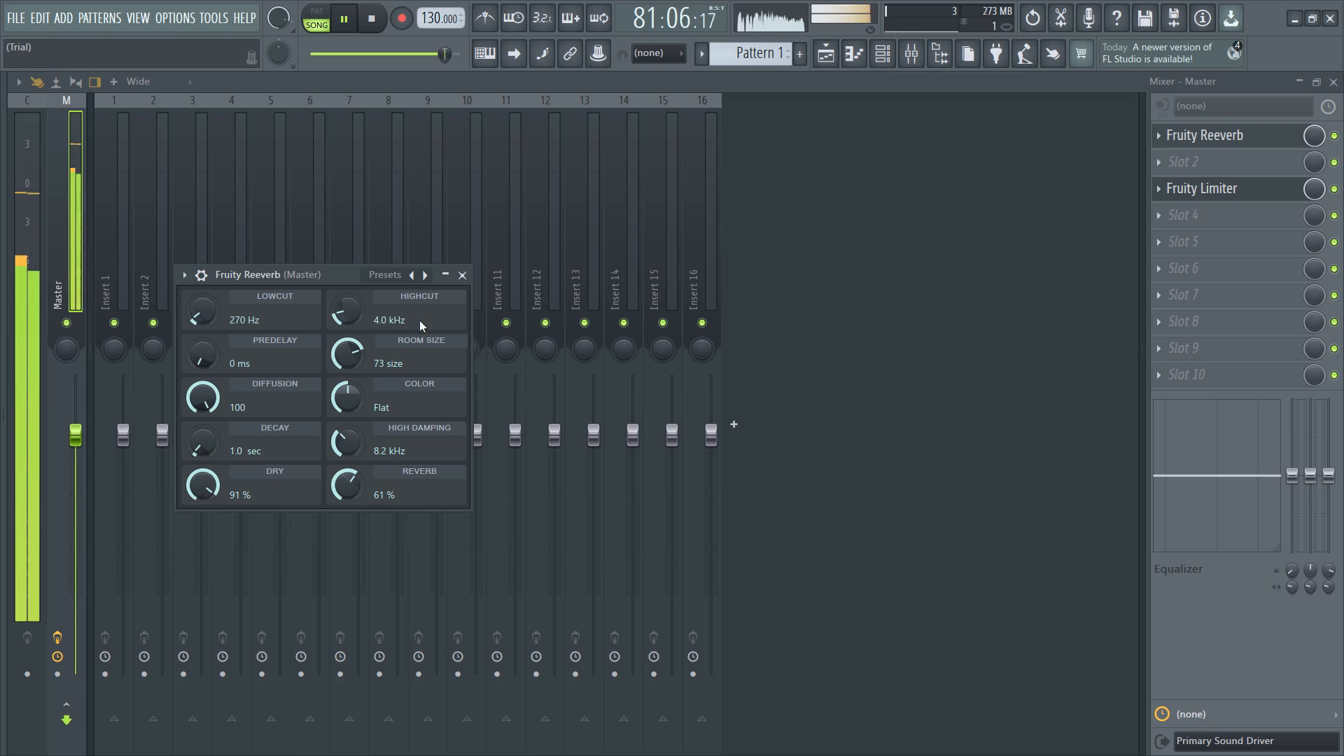
# Pause the song, swap Fruity Reeverb for Fruity Reeverb 2 in the Master track's first effect slot, and resume playback.
pyautogui.press('space')
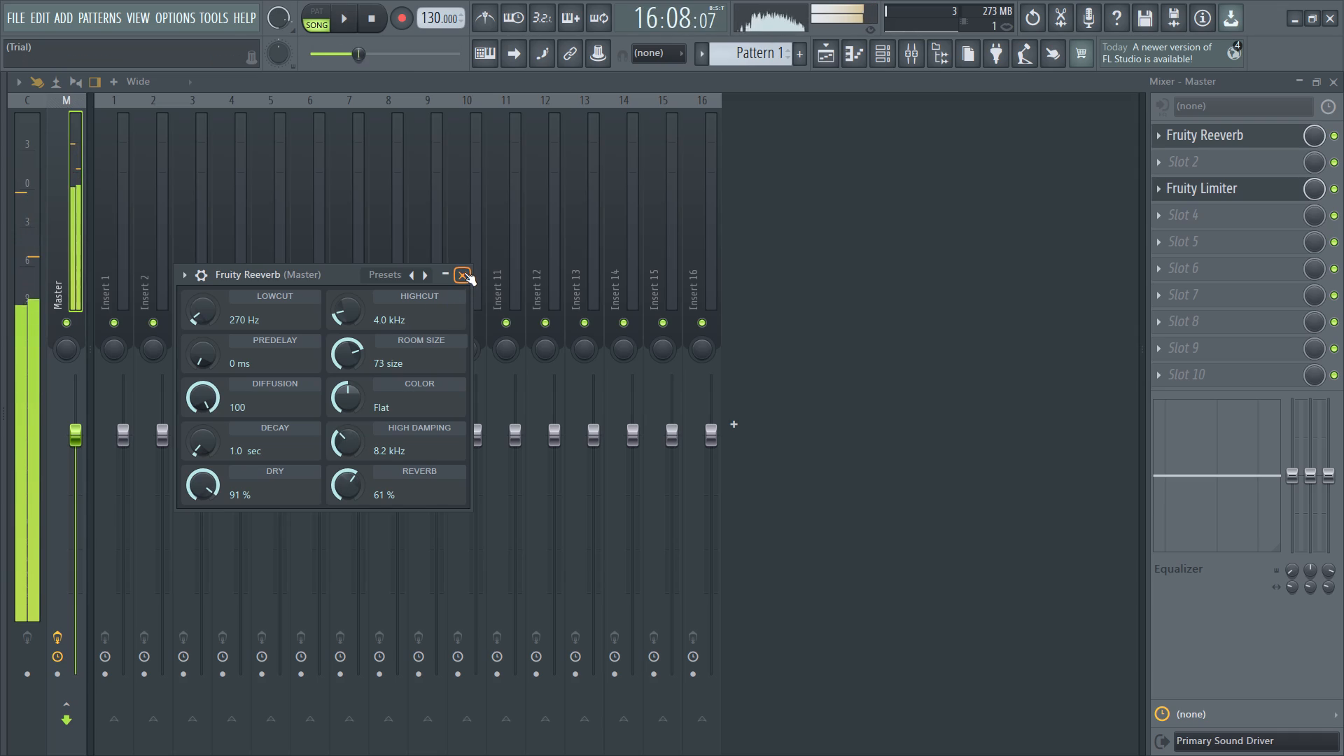
pyautogui.click(1158, 136)
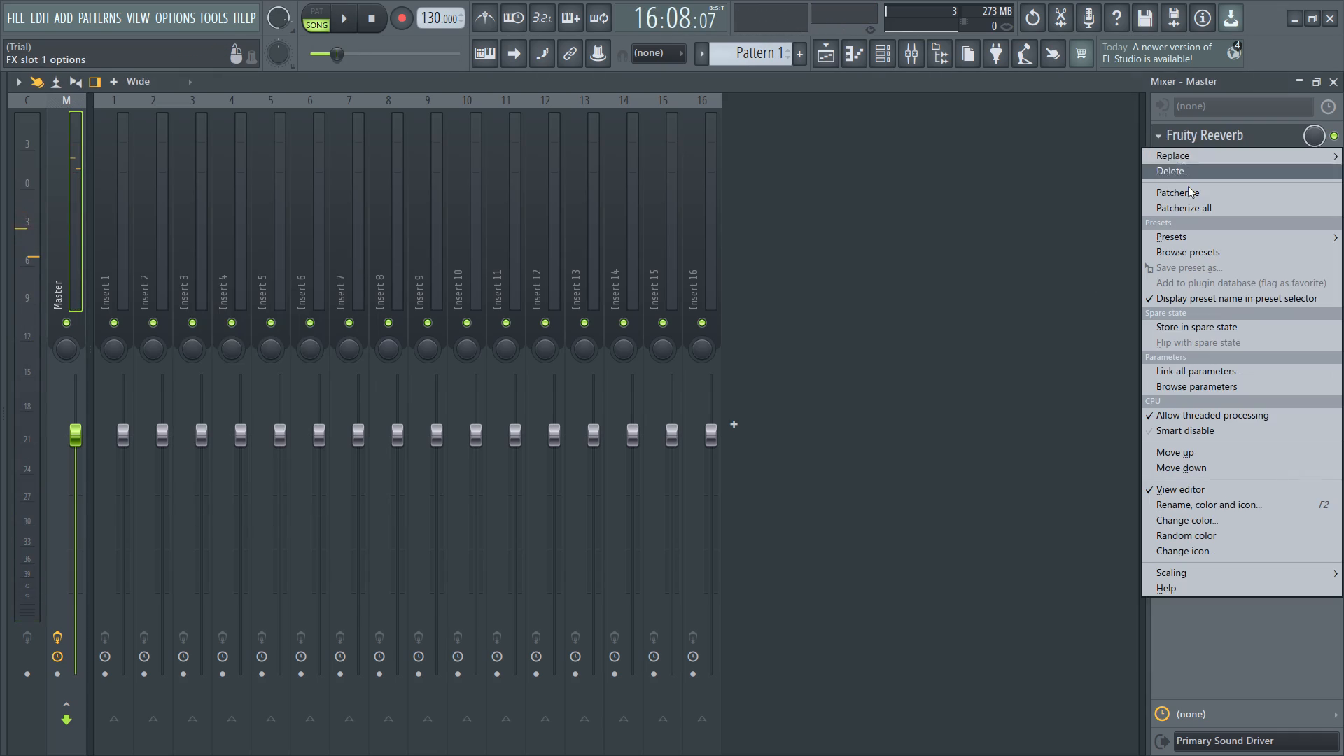
pyautogui.click(1187, 174)
pyautogui.click(1157, 134)
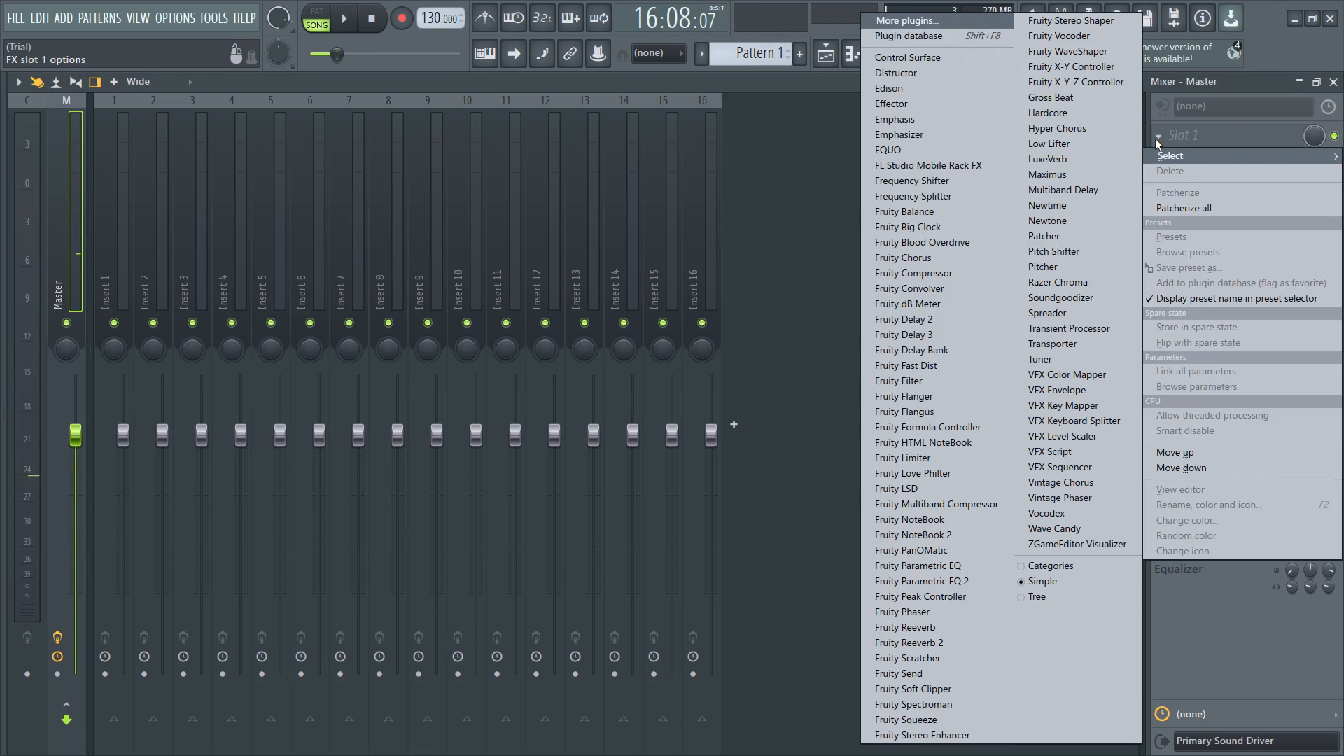
pyautogui.click(888, 641)
pyautogui.press('space')
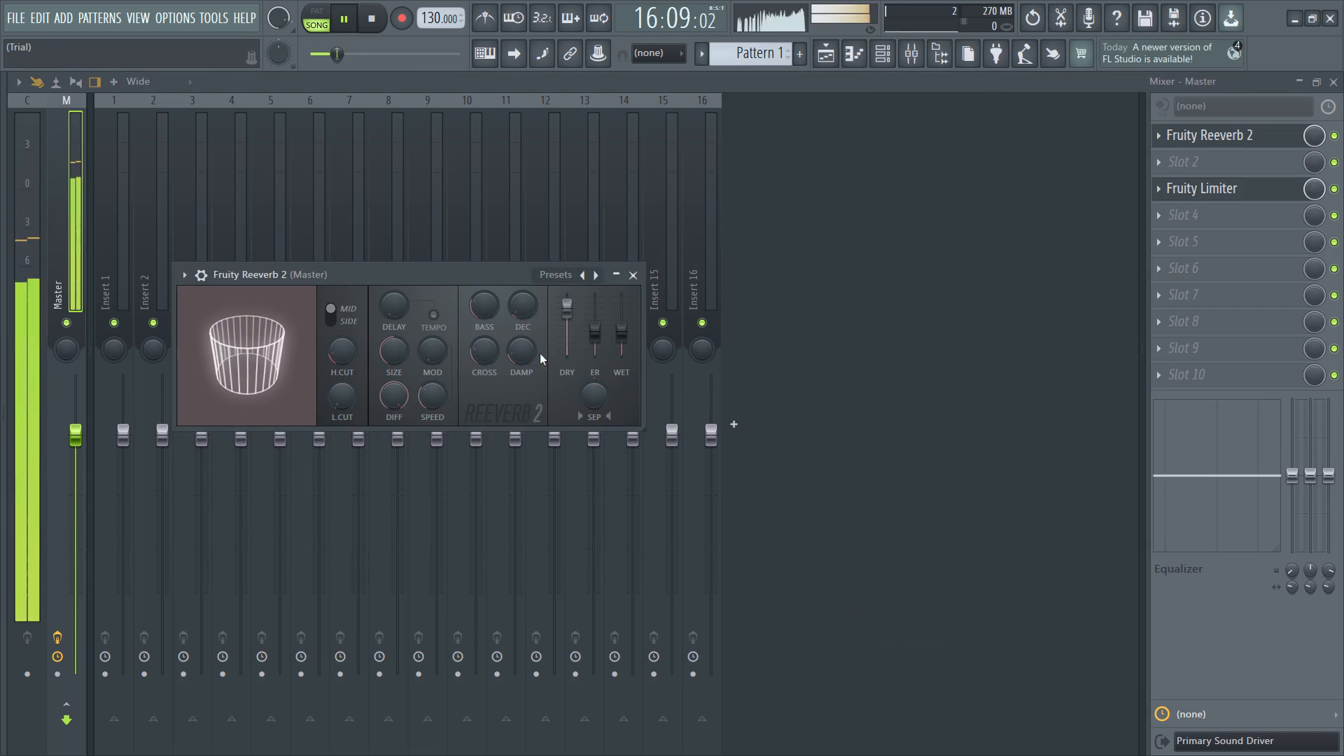
# Move Fruity Reeverb 2's window, reset its wet, early reflection and dry levels, lower dry slightly, and raise early reflections to 113%.
pyautogui.moveTo(405, 274); pyautogui.dragTo(402, 250)
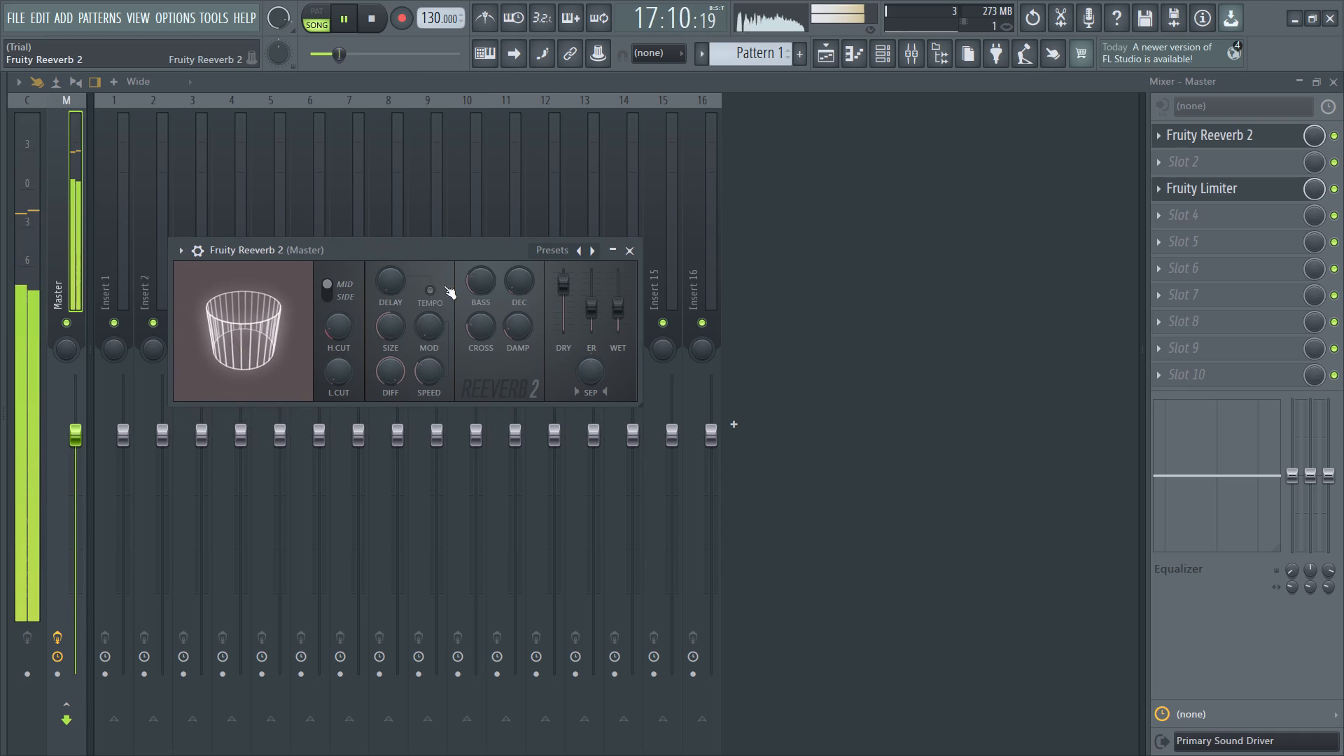
pyautogui.rightClick(610, 307)
pyautogui.click(626, 314)
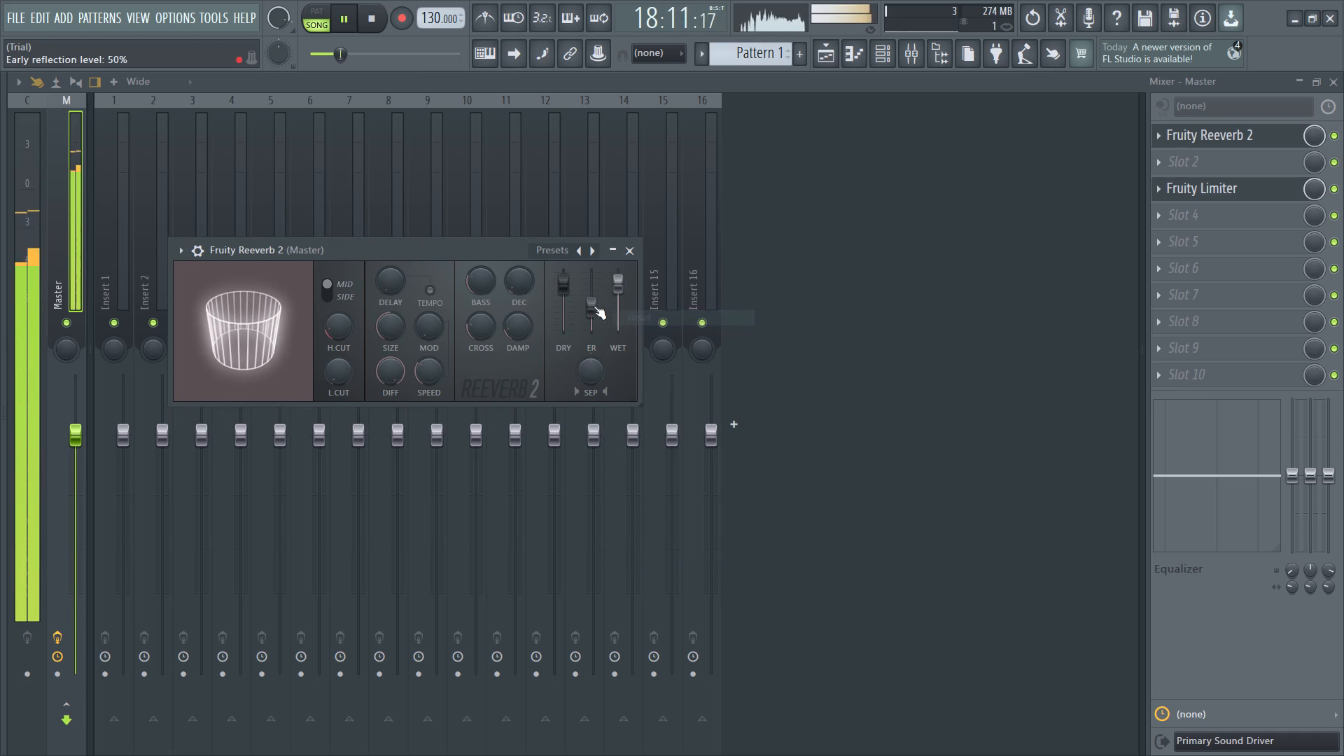
pyautogui.rightClick(587, 309)
pyautogui.click(603, 314)
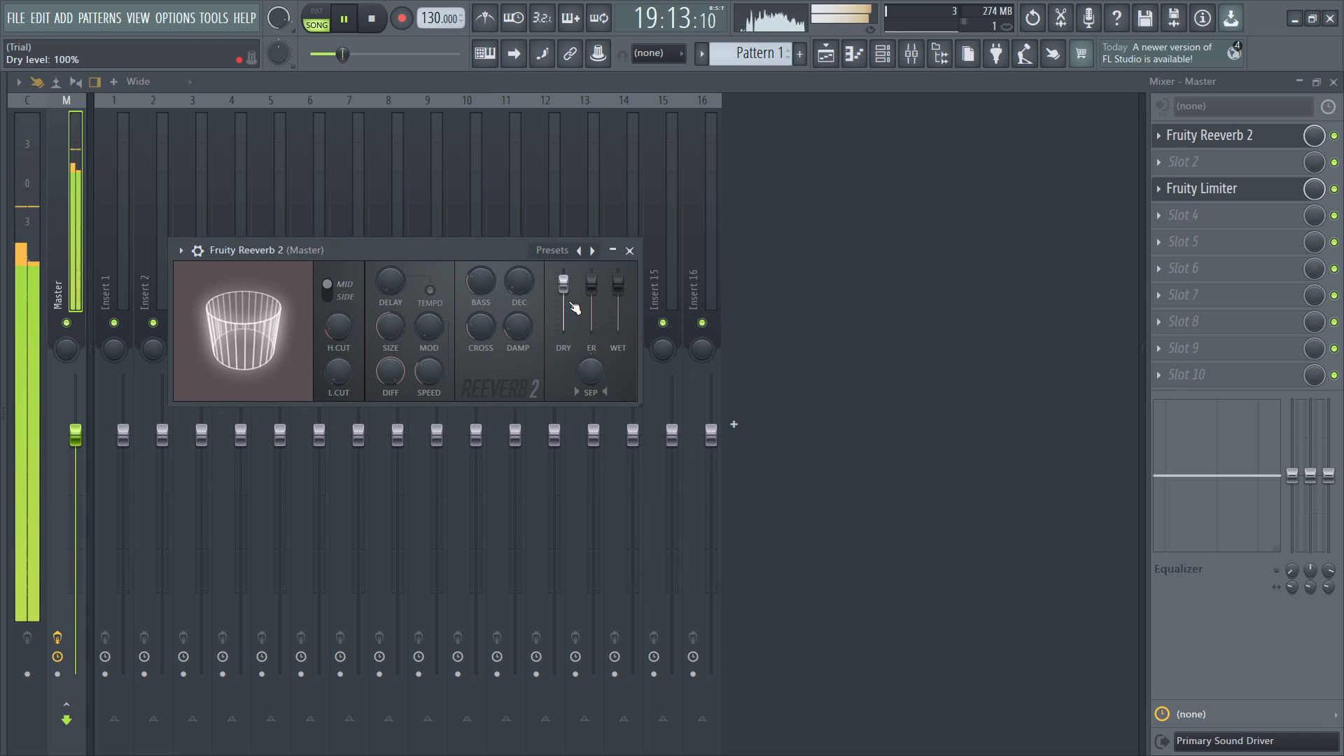
pyautogui.rightClick(568, 301)
pyautogui.click(586, 307)
pyautogui.moveTo(561, 286); pyautogui.dragTo(560, 296)
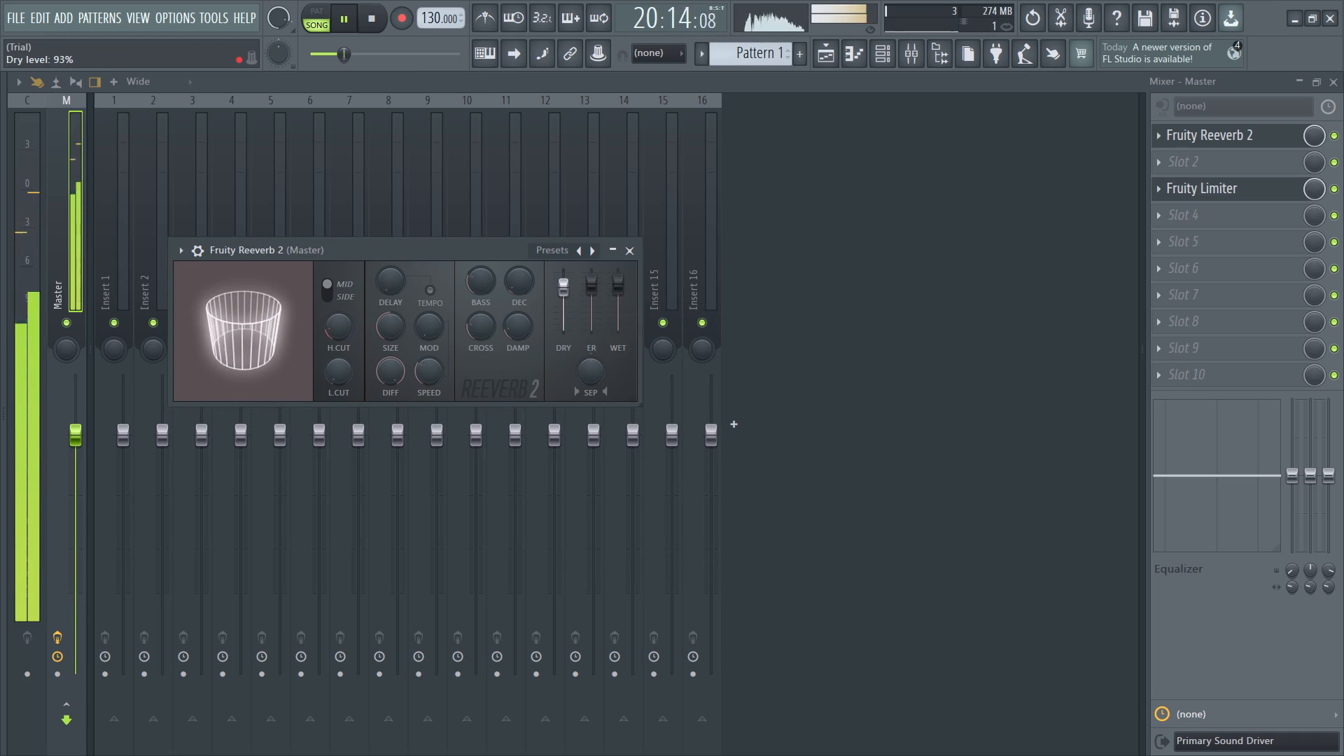
pyautogui.moveTo(560, 296); pyautogui.dragTo(560, 303)
pyautogui.scroll(2, 610, 282)
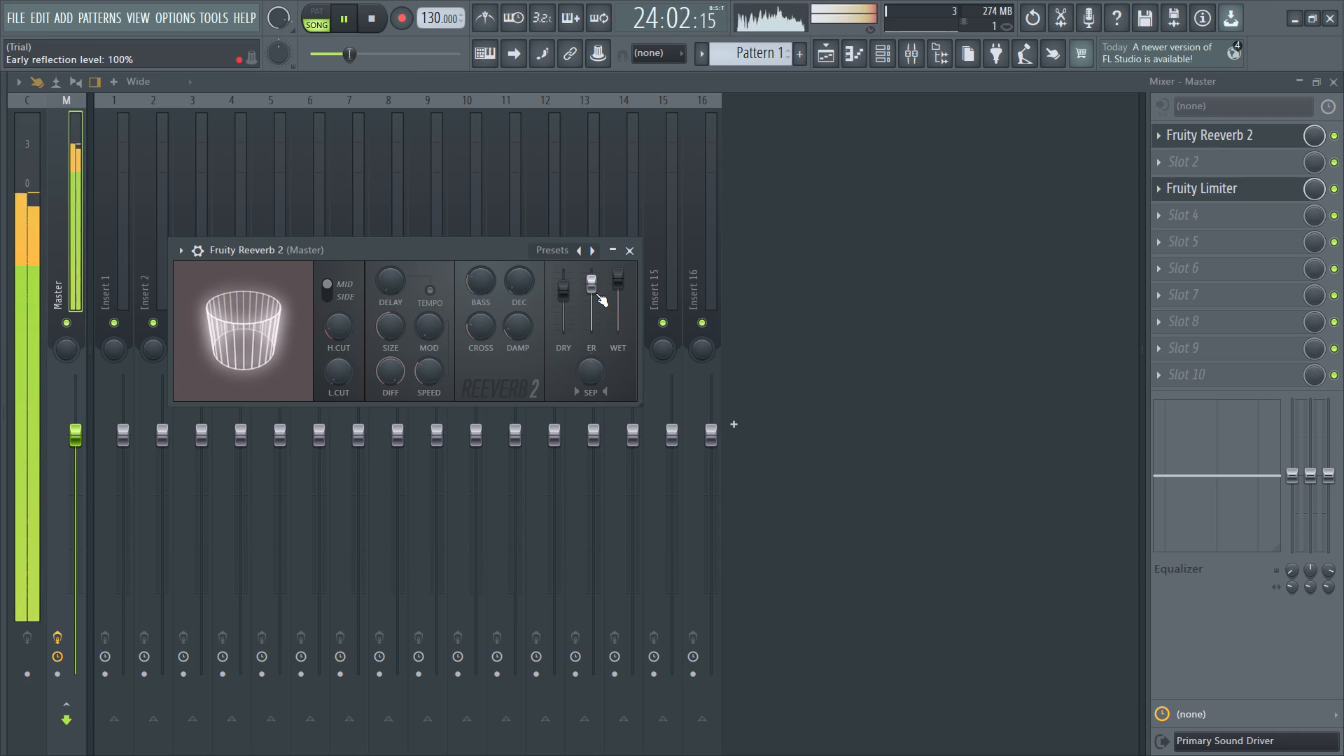
pyautogui.scroll(1, 594, 295)
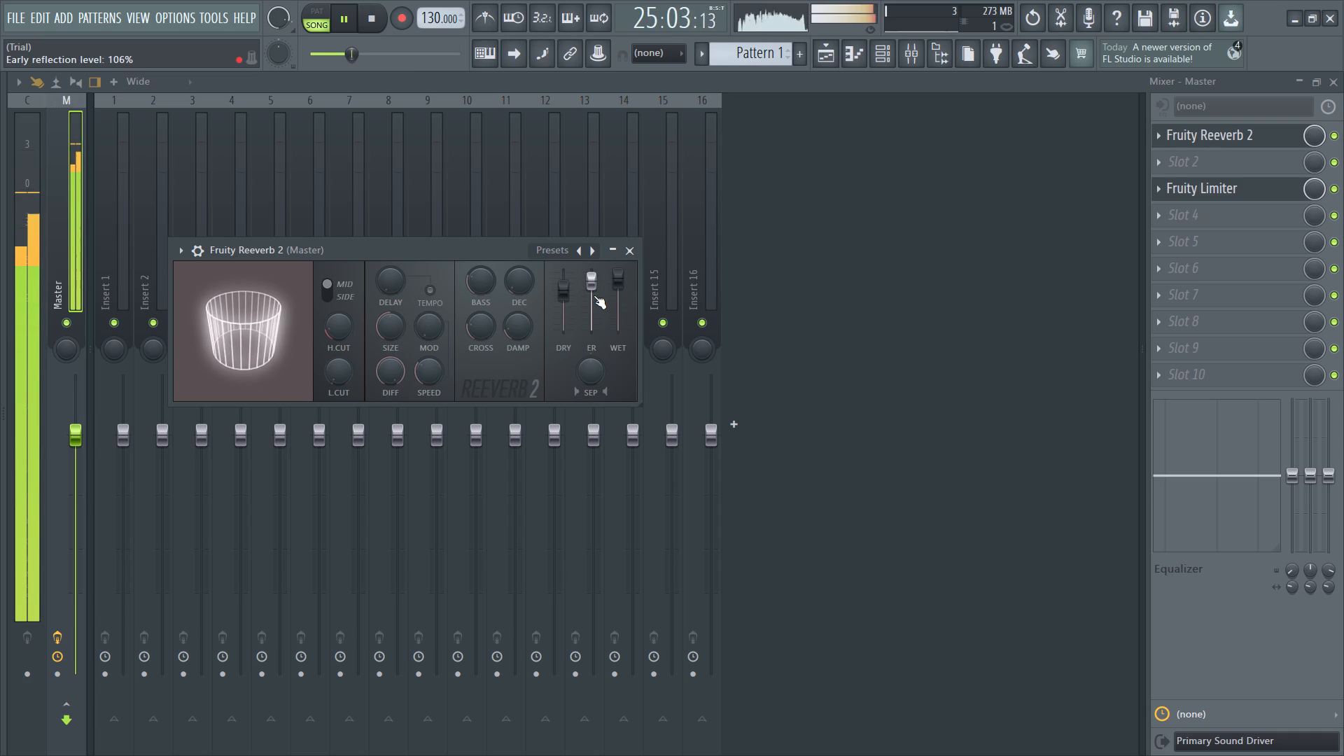
pyautogui.scroll(1, 594, 295)
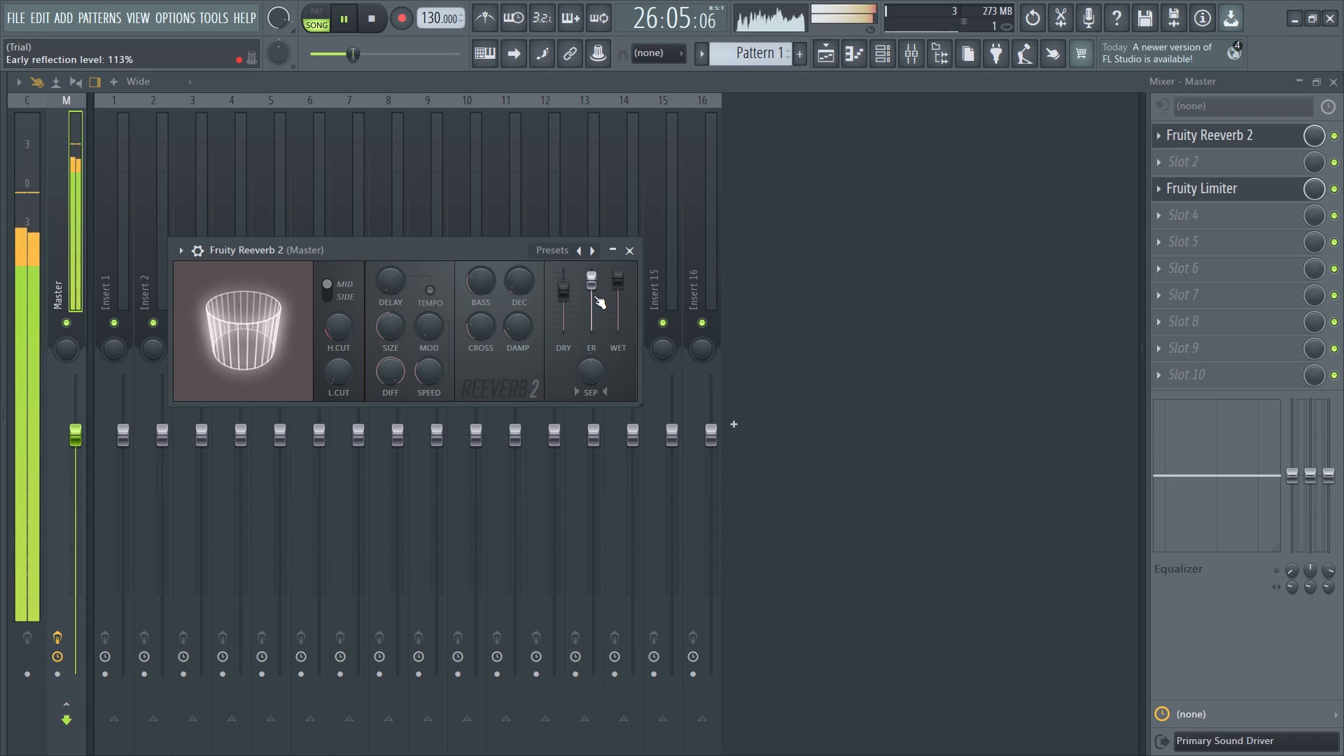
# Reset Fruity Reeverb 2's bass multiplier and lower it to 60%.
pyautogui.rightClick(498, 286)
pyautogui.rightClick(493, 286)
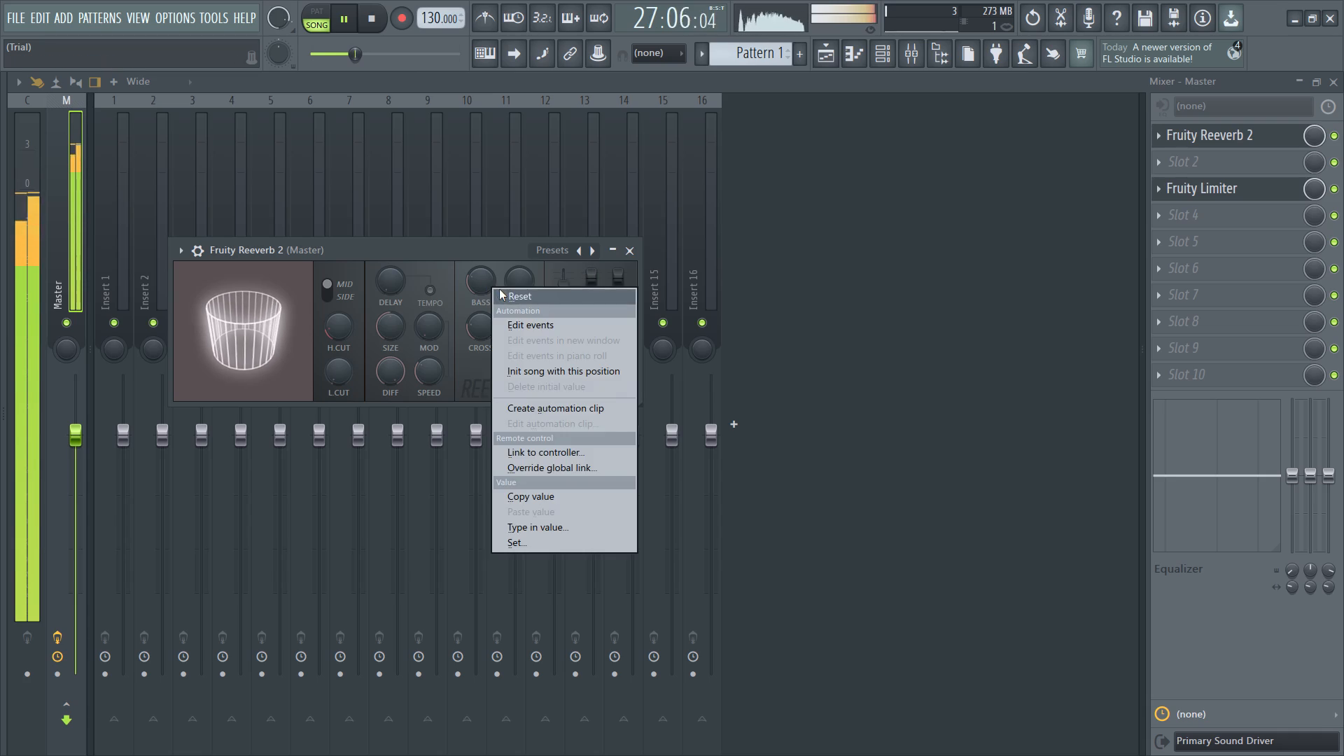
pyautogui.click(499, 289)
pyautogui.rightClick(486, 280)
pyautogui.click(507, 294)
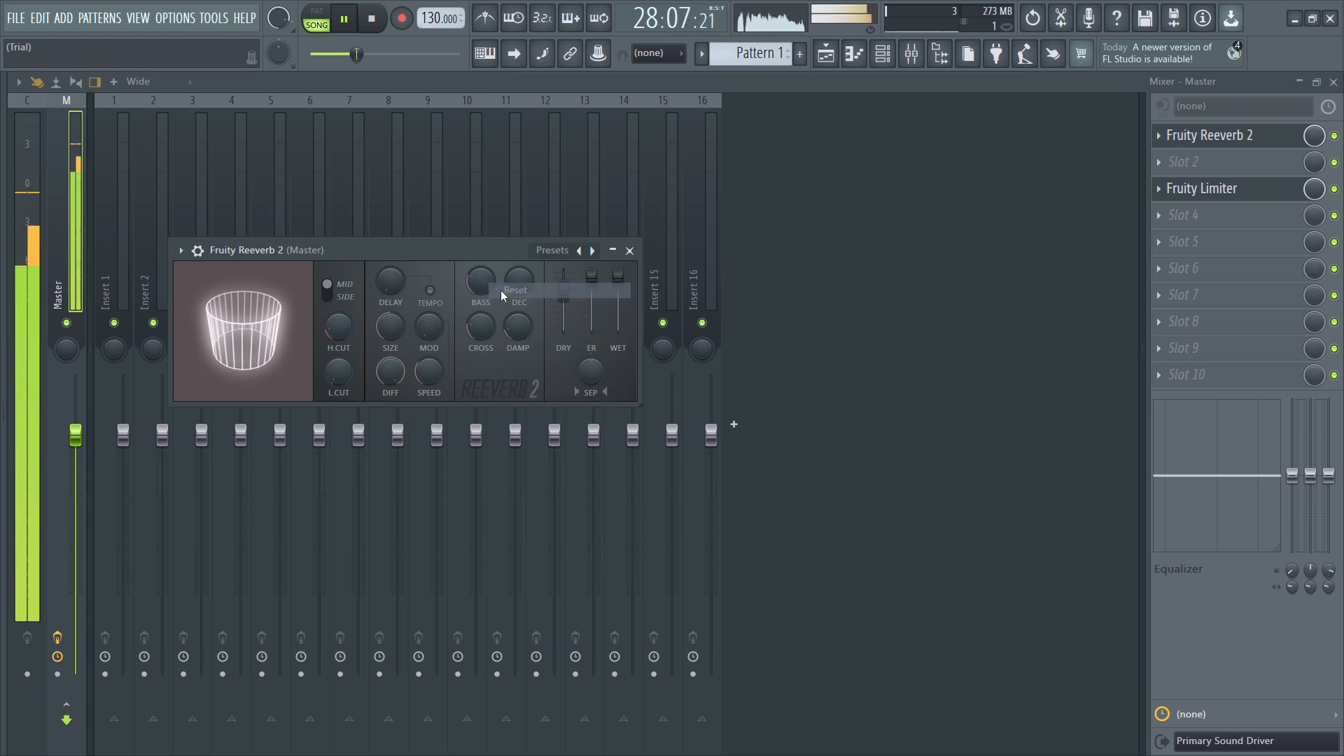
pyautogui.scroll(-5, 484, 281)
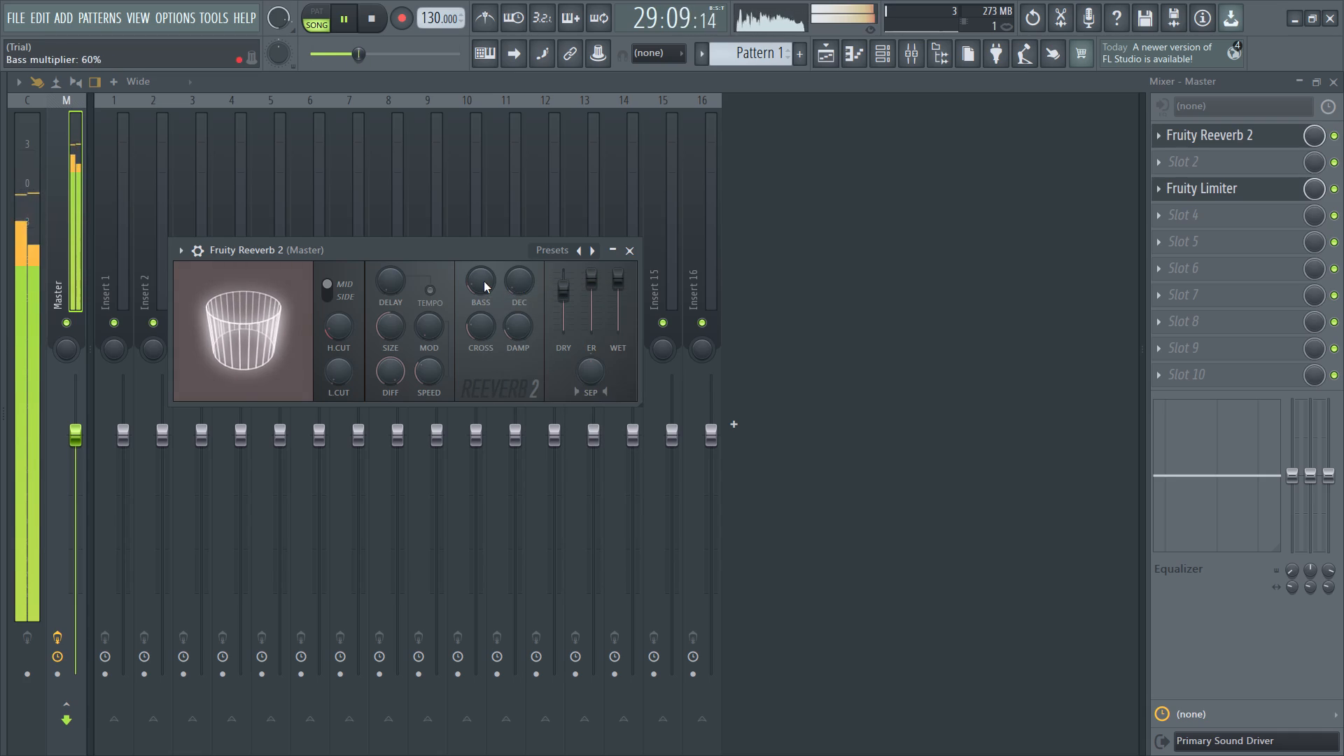
# In Fruity Reeverb 2, reset and readjust the damping, and set the crossover to about 500 Hz.
pyautogui.rightClick(520, 326)
pyautogui.click(533, 330)
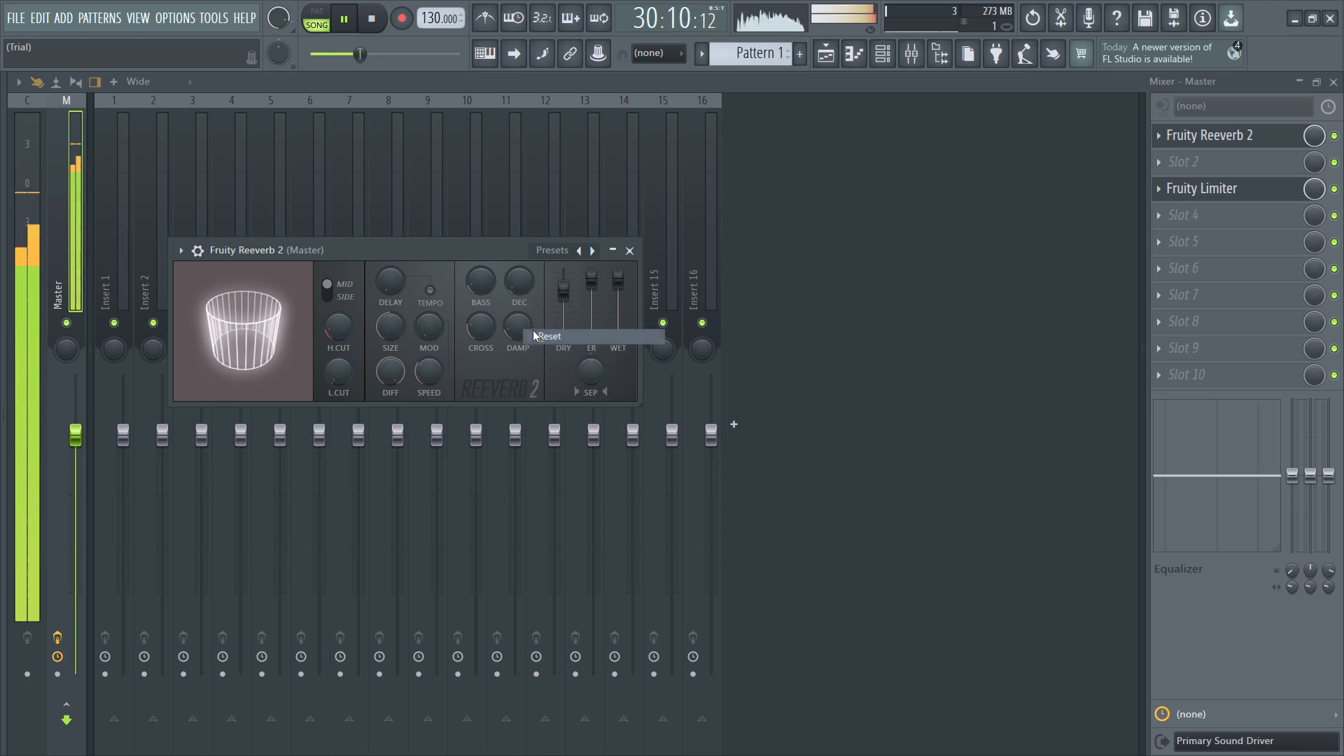
pyautogui.moveTo(519, 330); pyautogui.dragTo(507, 304)
pyautogui.moveTo(482, 335); pyautogui.dragTo(477, 335)
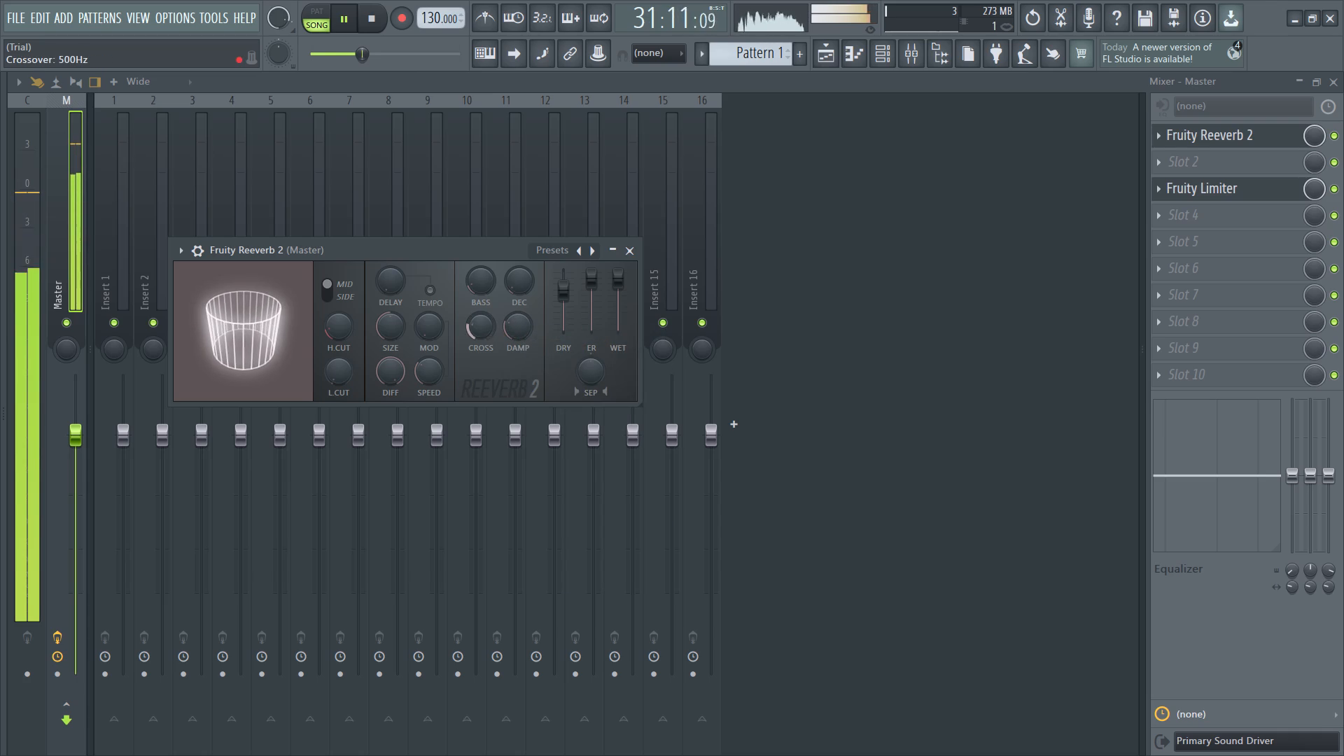
pyautogui.moveTo(477, 335); pyautogui.dragTo(473, 328)
# Reset Fruity Reeverb 2's bass multiplier to 100% and lower it slightly.
pyautogui.rightClick(475, 284)
pyautogui.click(496, 293)
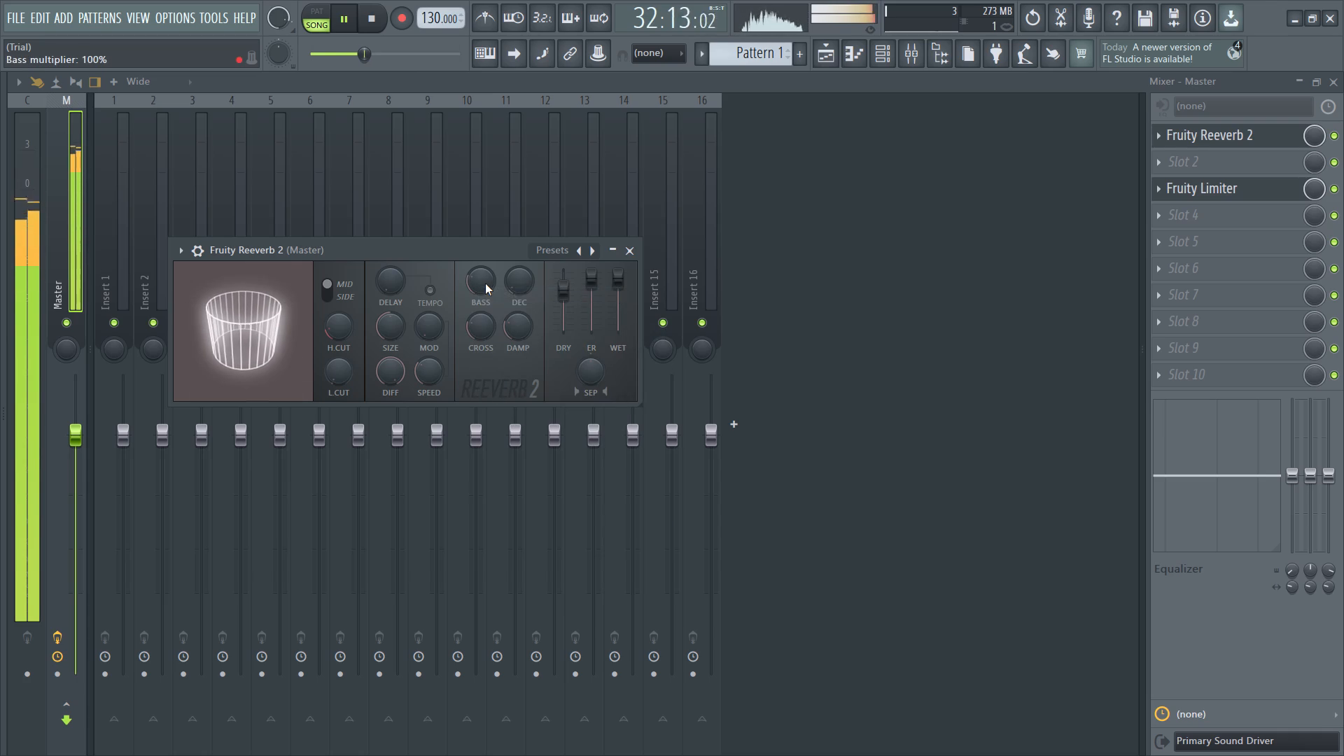
pyautogui.scroll(-4, 485, 283)
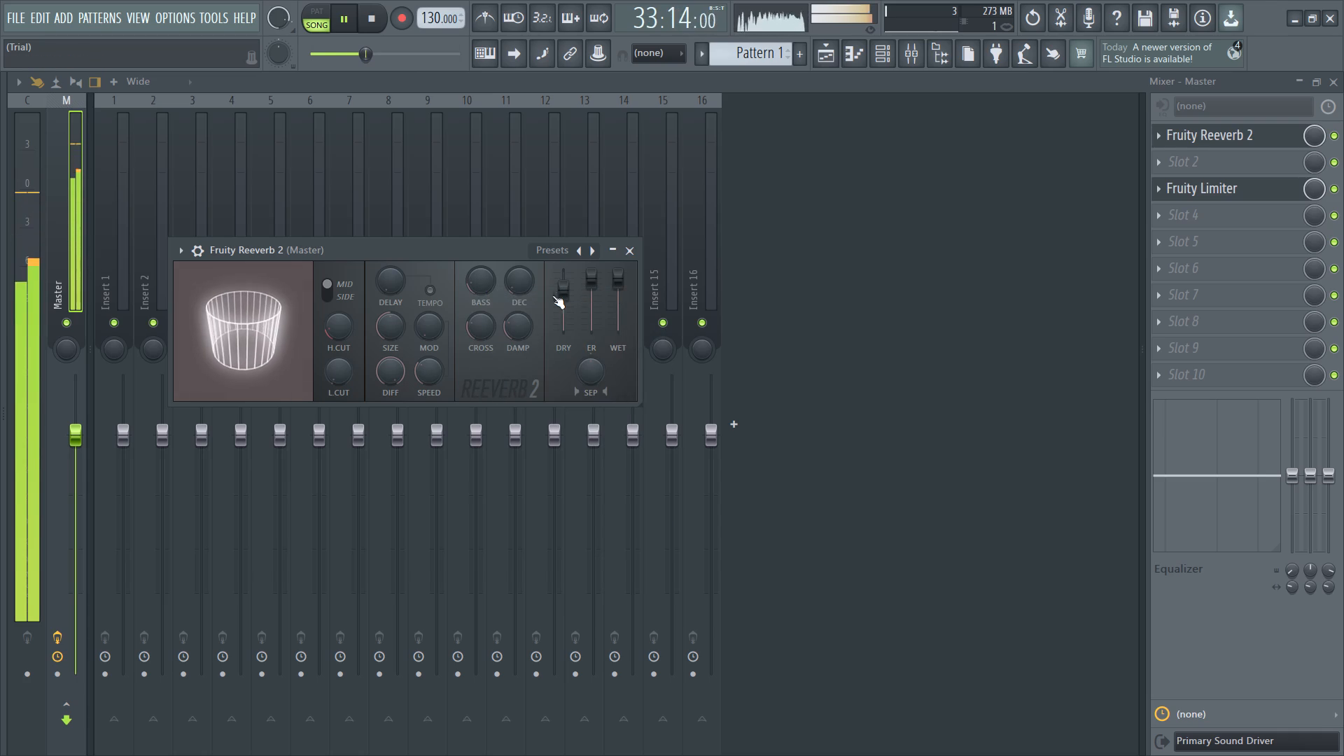
# Raise Fruity Reeverb 2's dry level slightly, set early reflections to 125%, and push the wet level to its maximum.
pyautogui.scroll(3, 568, 295)
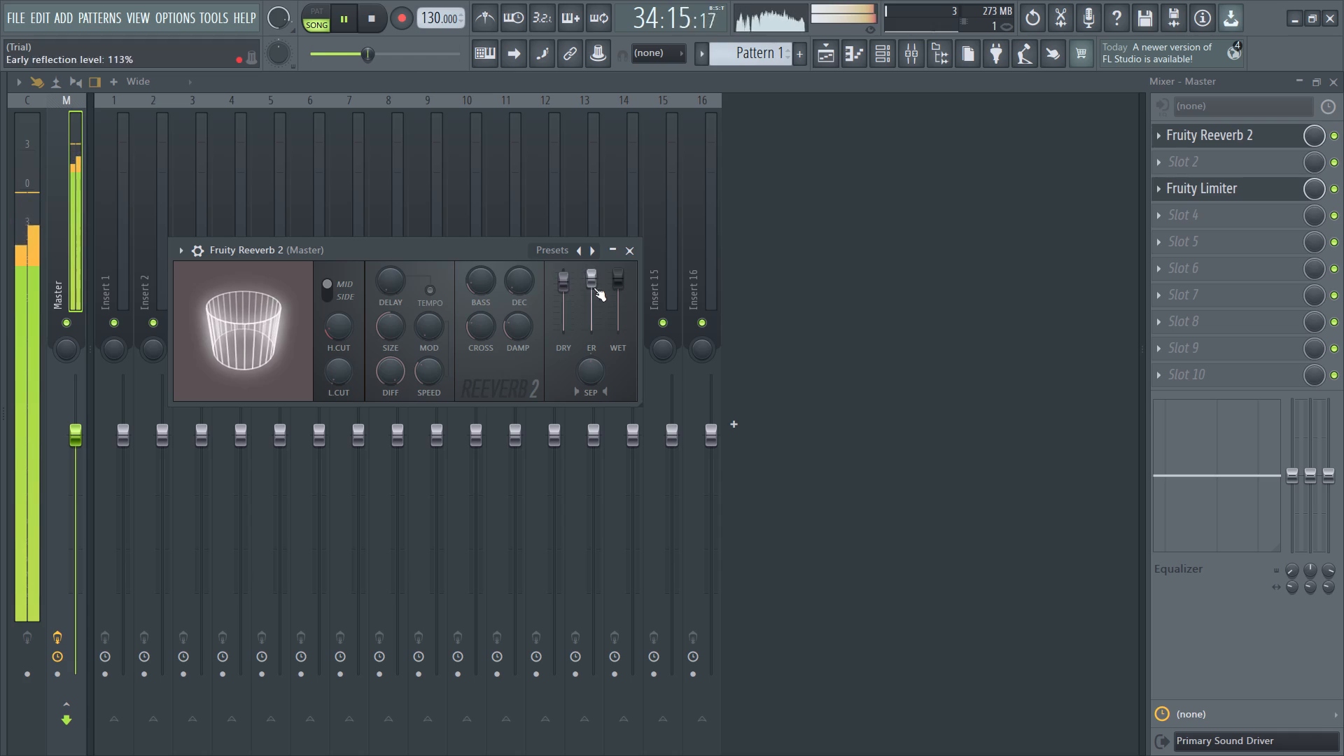
pyautogui.moveTo(612, 284); pyautogui.dragTo(616, 256)
pyautogui.moveTo(587, 277); pyautogui.dragTo(589, 255)
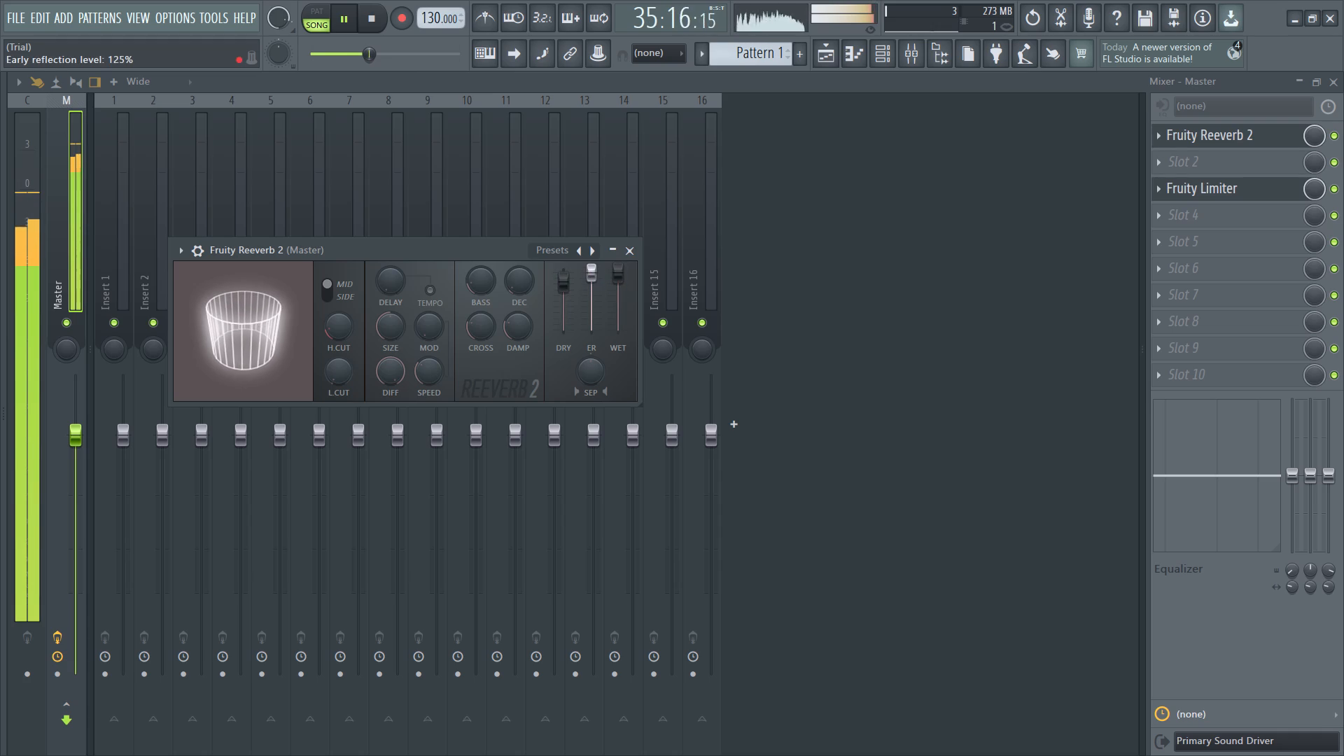
pyautogui.moveTo(589, 255); pyautogui.dragTo(590, 251)
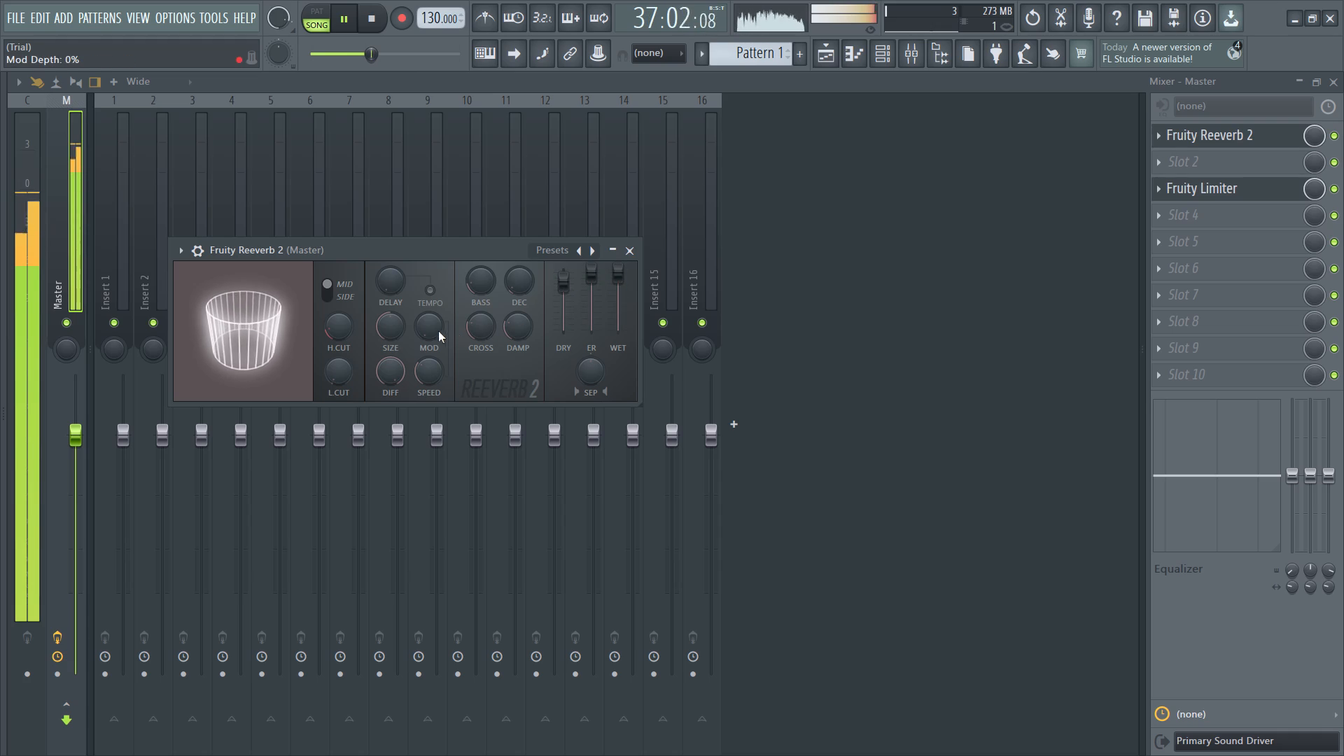
# Fine-tune Fruity Reeverb 2's room size and modulation settings, and move its window higher over the mixer.
pyautogui.scroll(2, 395, 327)
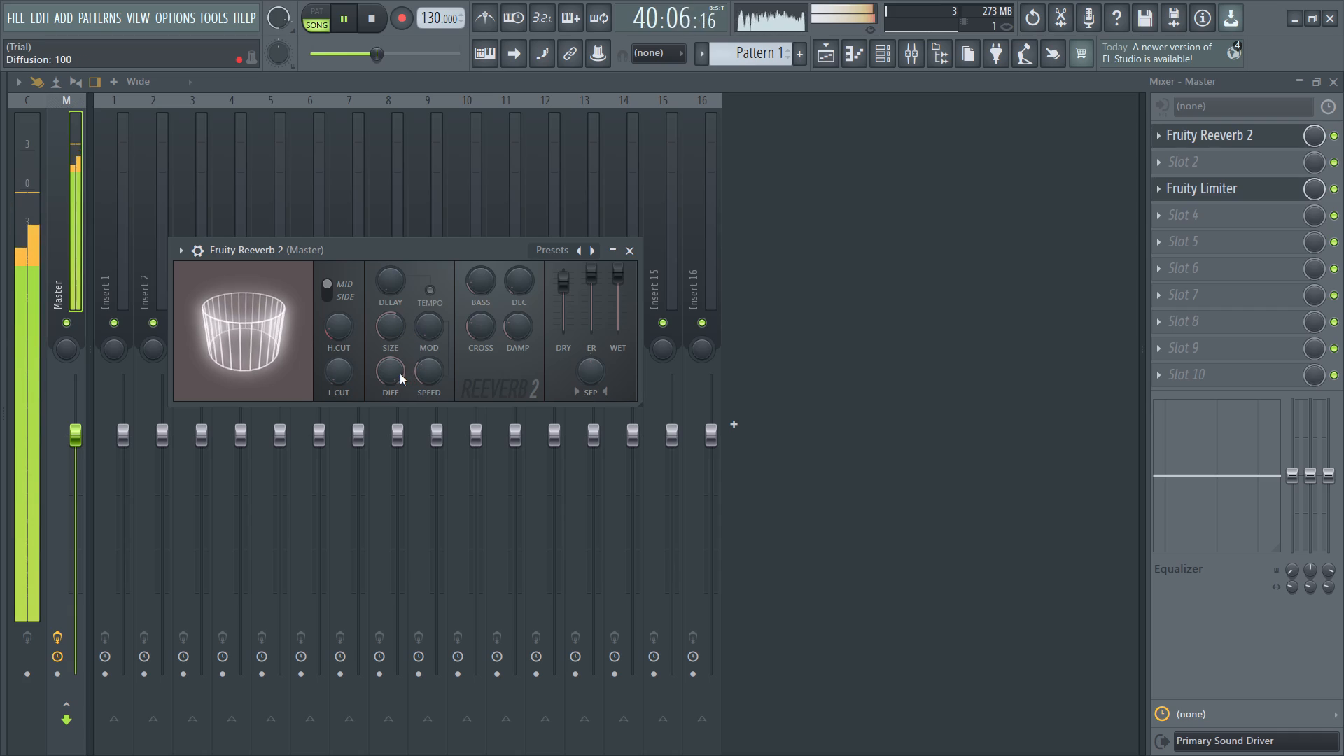
pyautogui.scroll(-3, 399, 374)
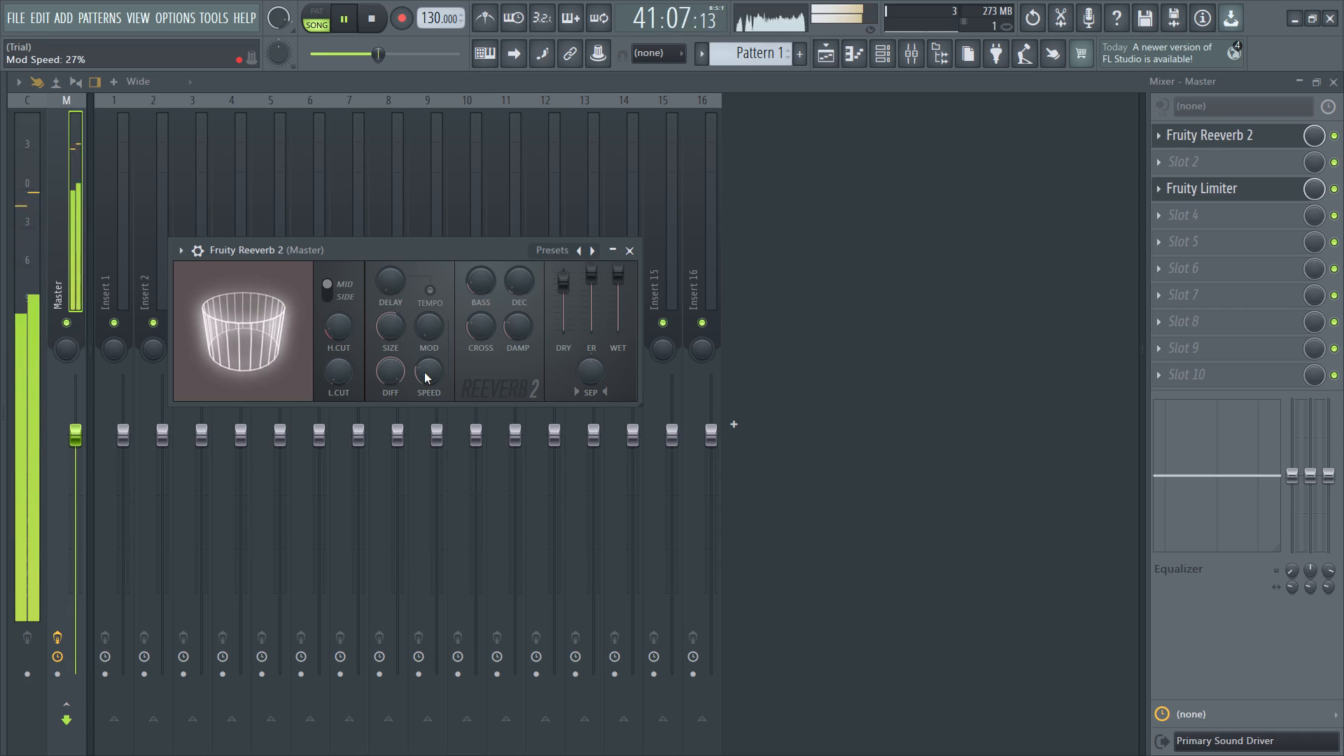
pyautogui.moveTo(383, 249); pyautogui.dragTo(447, 223)
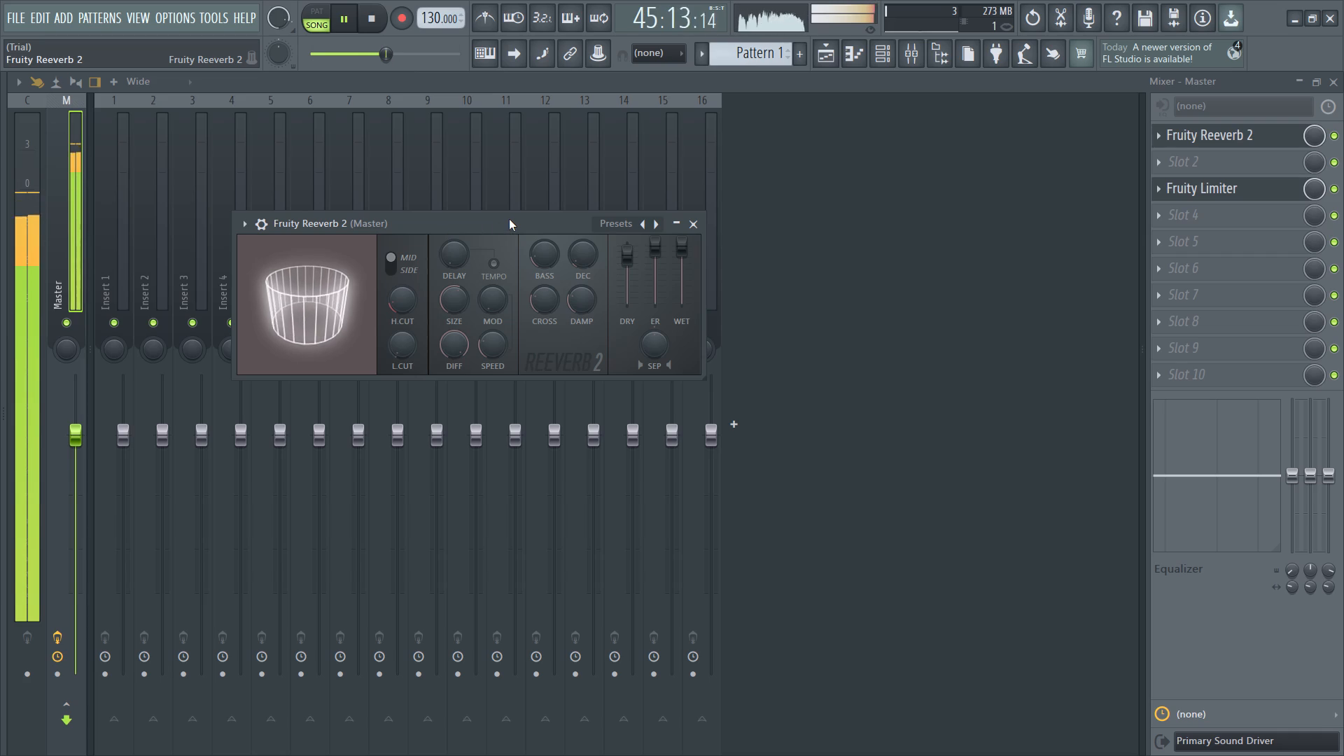
# Replace Fruity Reeverb 2 in Master's first effect slot with Fruity Reeverb and reposition its window over the mixer.
pyautogui.click(1164, 141)
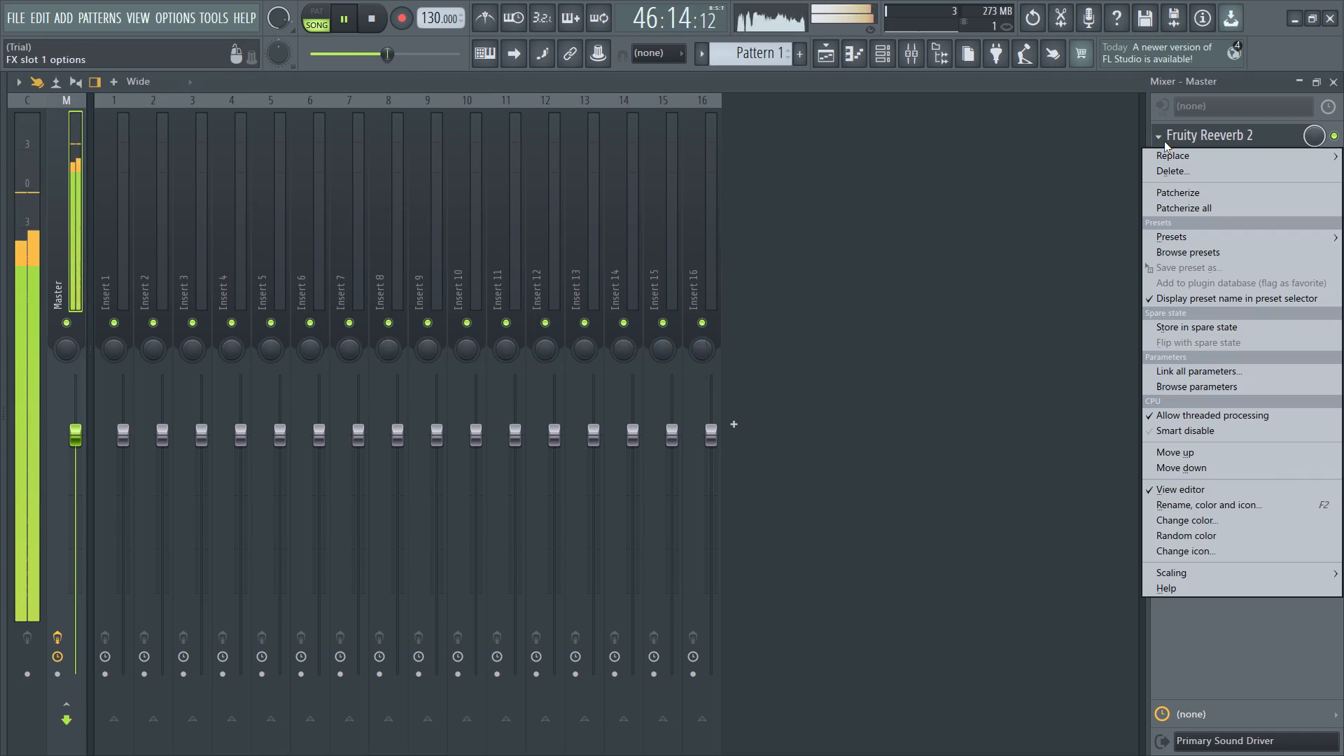
pyautogui.click(1163, 156)
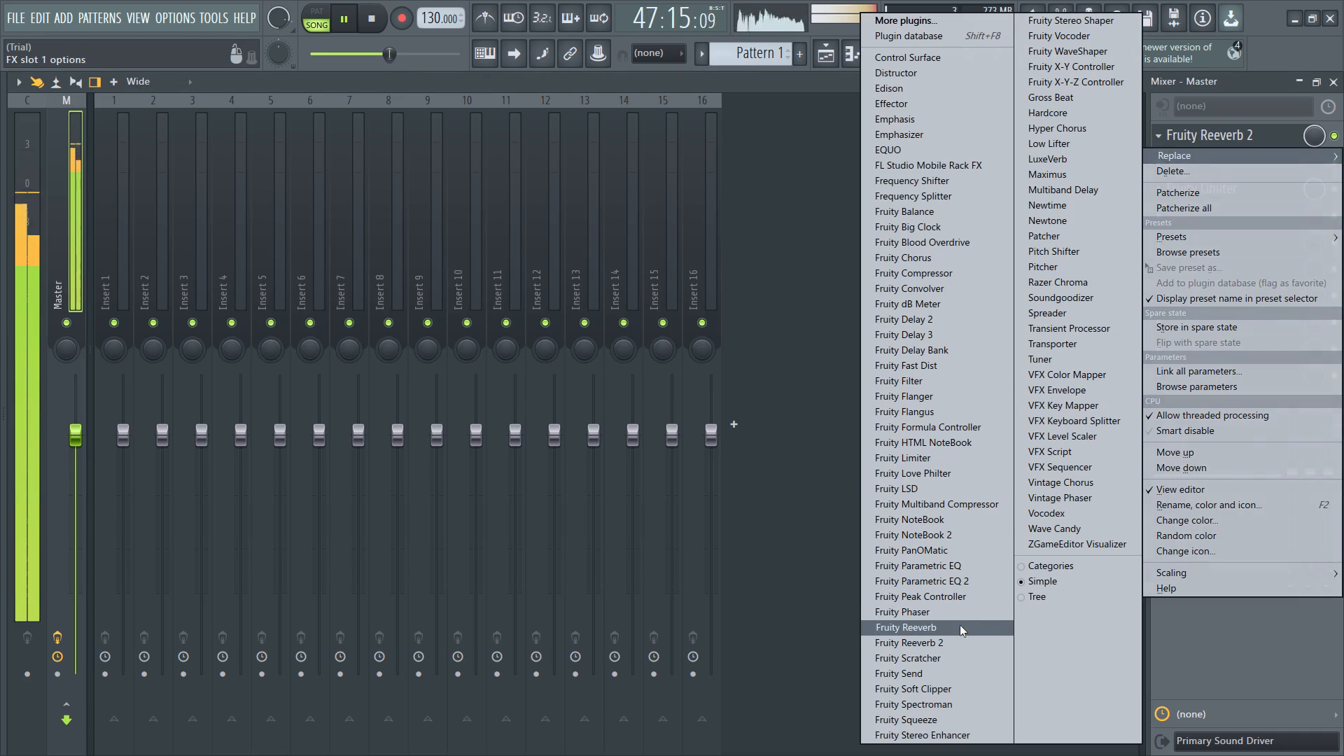
pyautogui.click(957, 628)
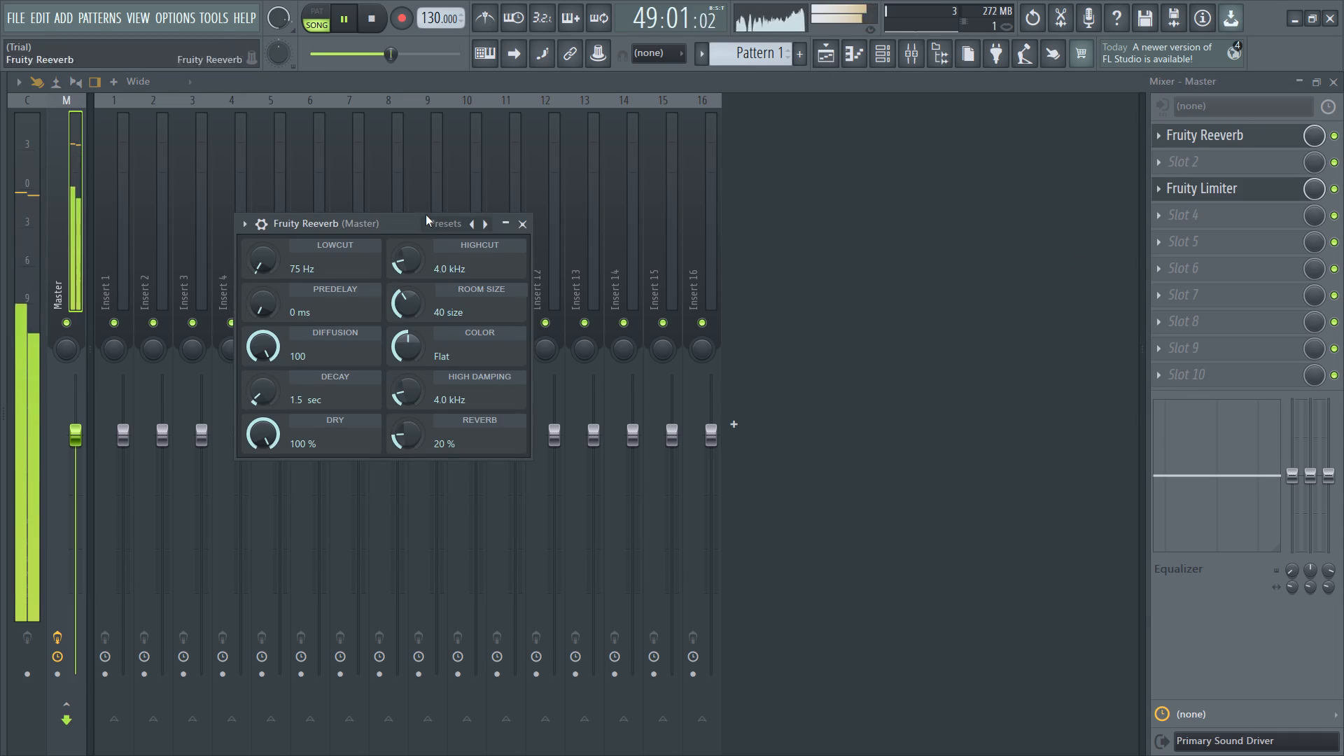
pyautogui.moveTo(393, 223); pyautogui.dragTo(444, 235)
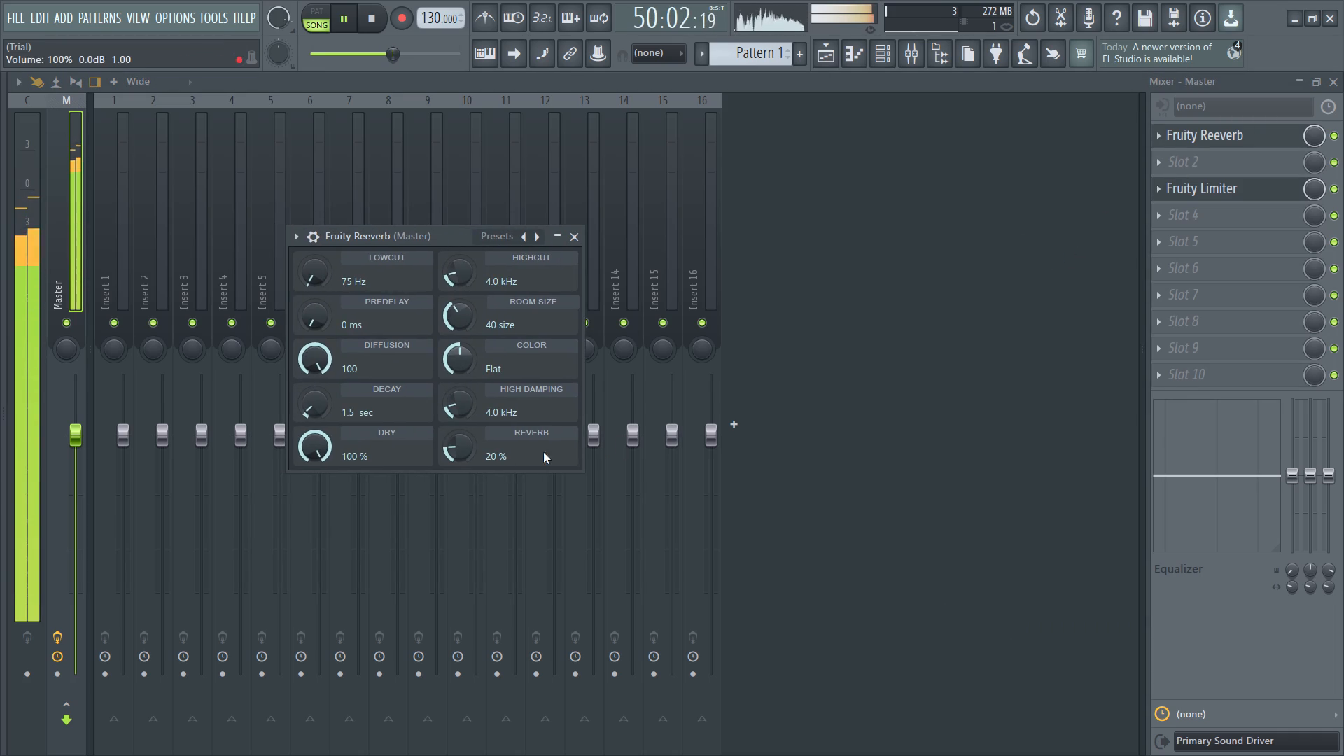
# Raise Fruity Reeverb's reverb level to 72% and its high damping to 20.0 kHz.
pyautogui.moveTo(461, 458); pyautogui.dragTo(428, 241)
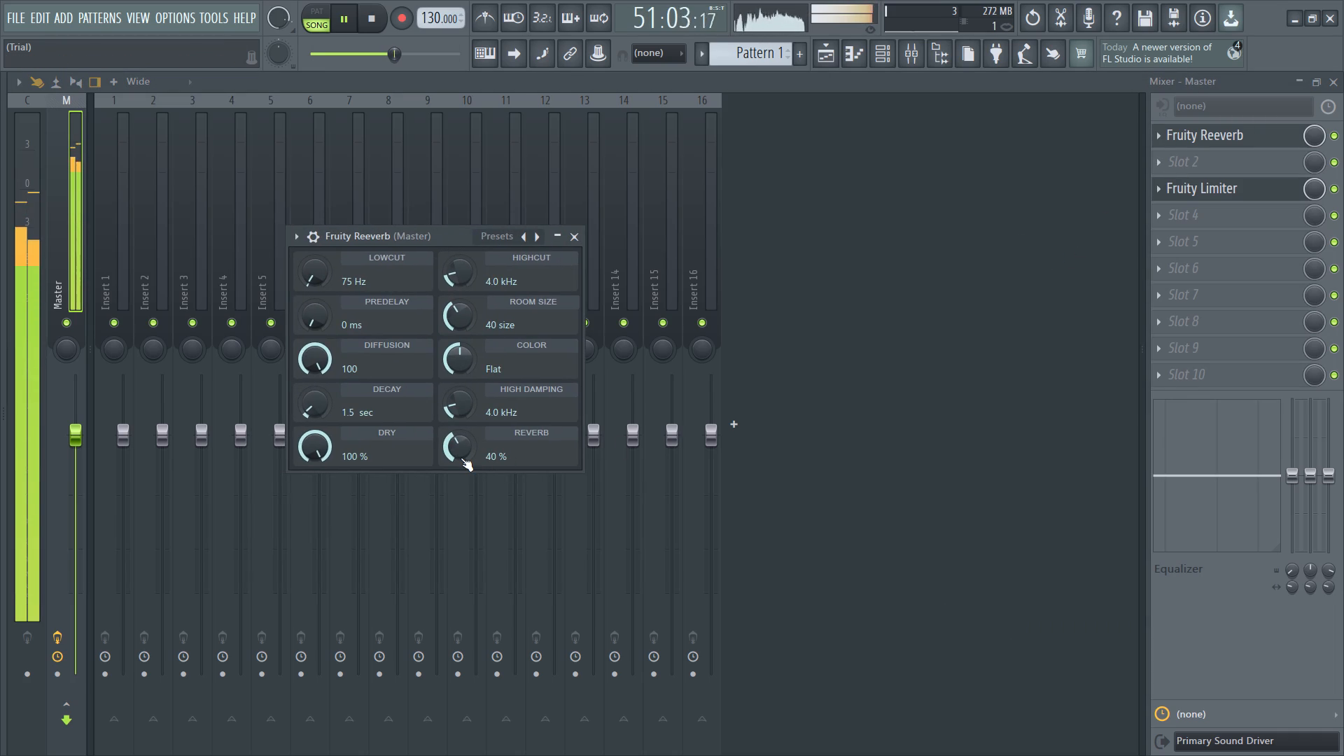
pyautogui.scroll(3, 461, 458)
pyautogui.moveTo(454, 403); pyautogui.dragTo(379, 85)
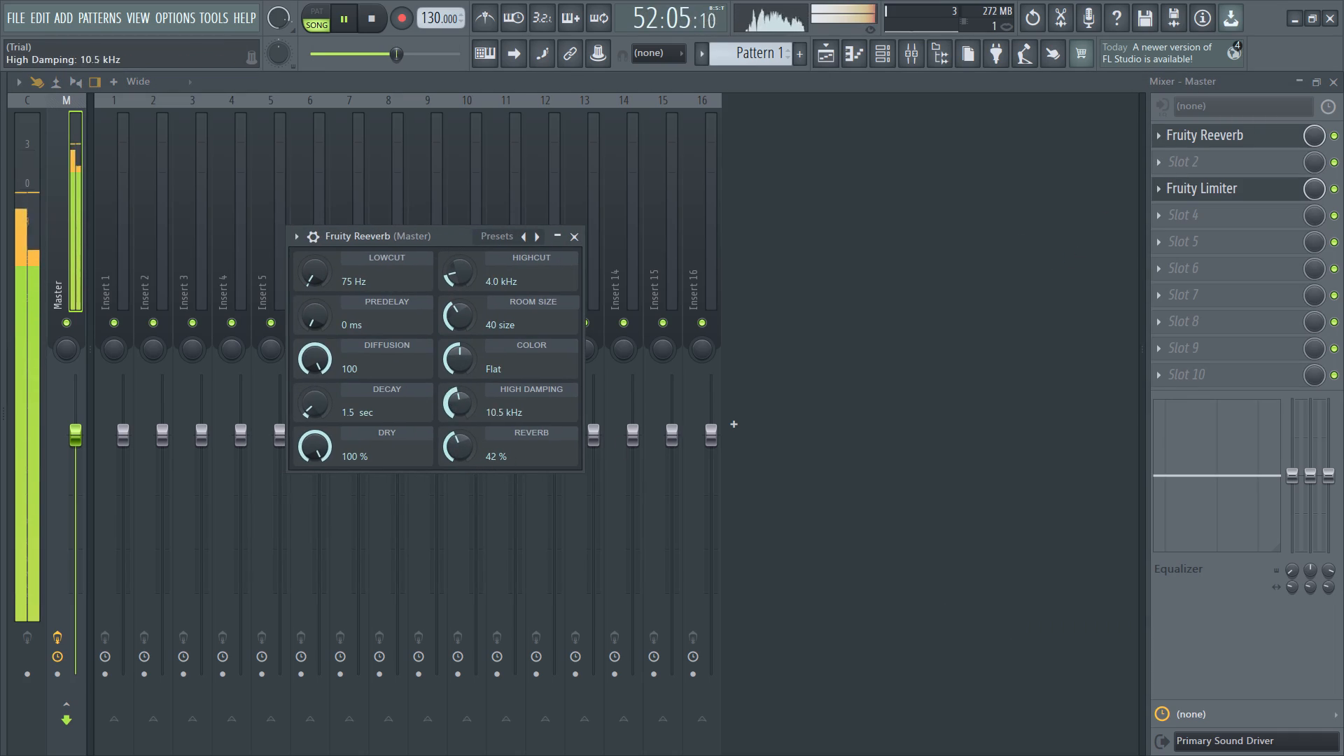
pyautogui.moveTo(379, 85); pyautogui.dragTo(351, 376)
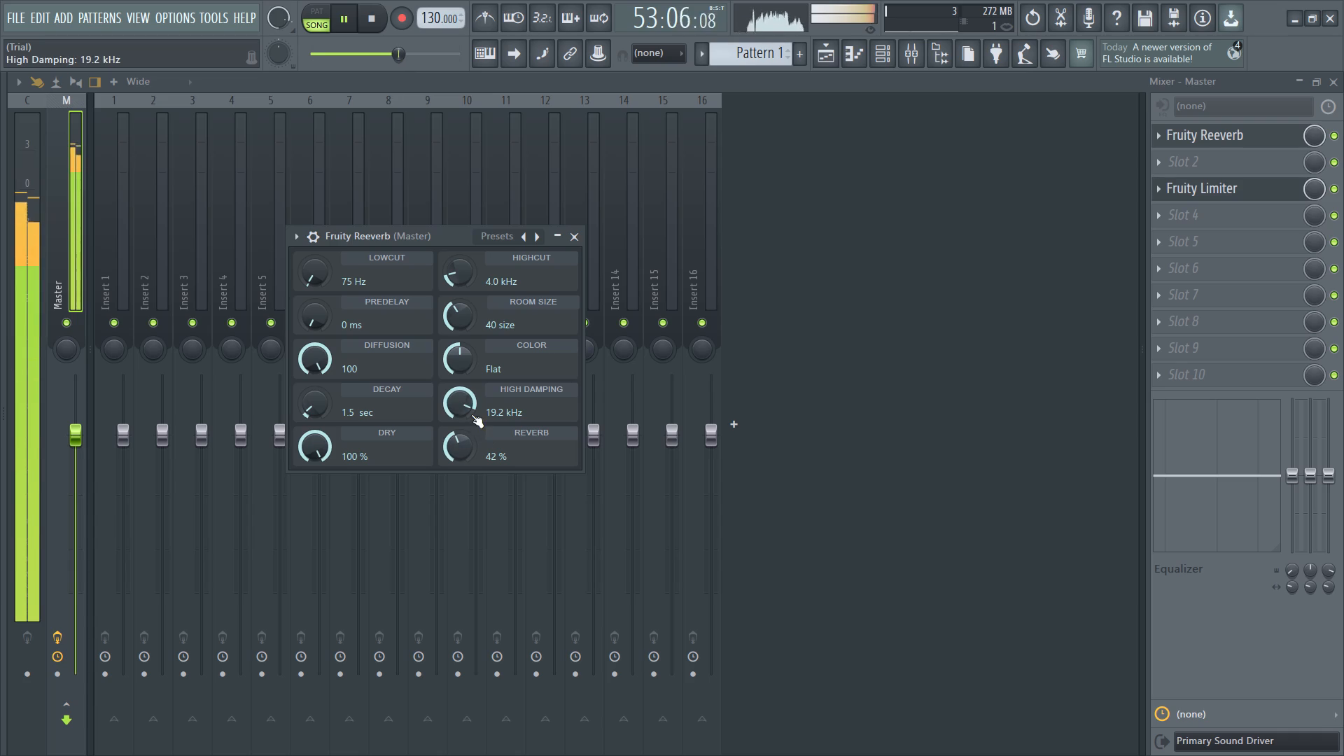
pyautogui.moveTo(470, 407); pyautogui.dragTo(465, 367)
pyautogui.moveTo(450, 448); pyautogui.dragTo(427, 263)
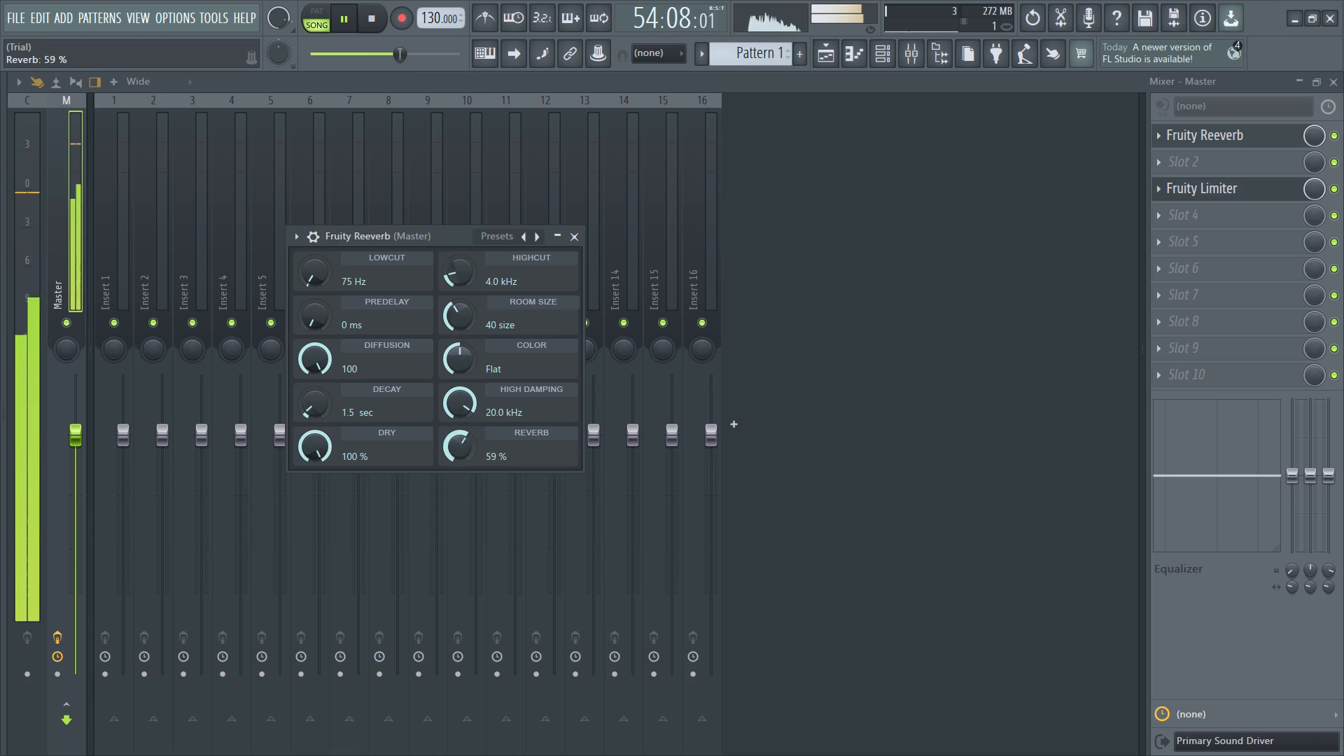
pyautogui.moveTo(427, 263); pyautogui.dragTo(428, 139)
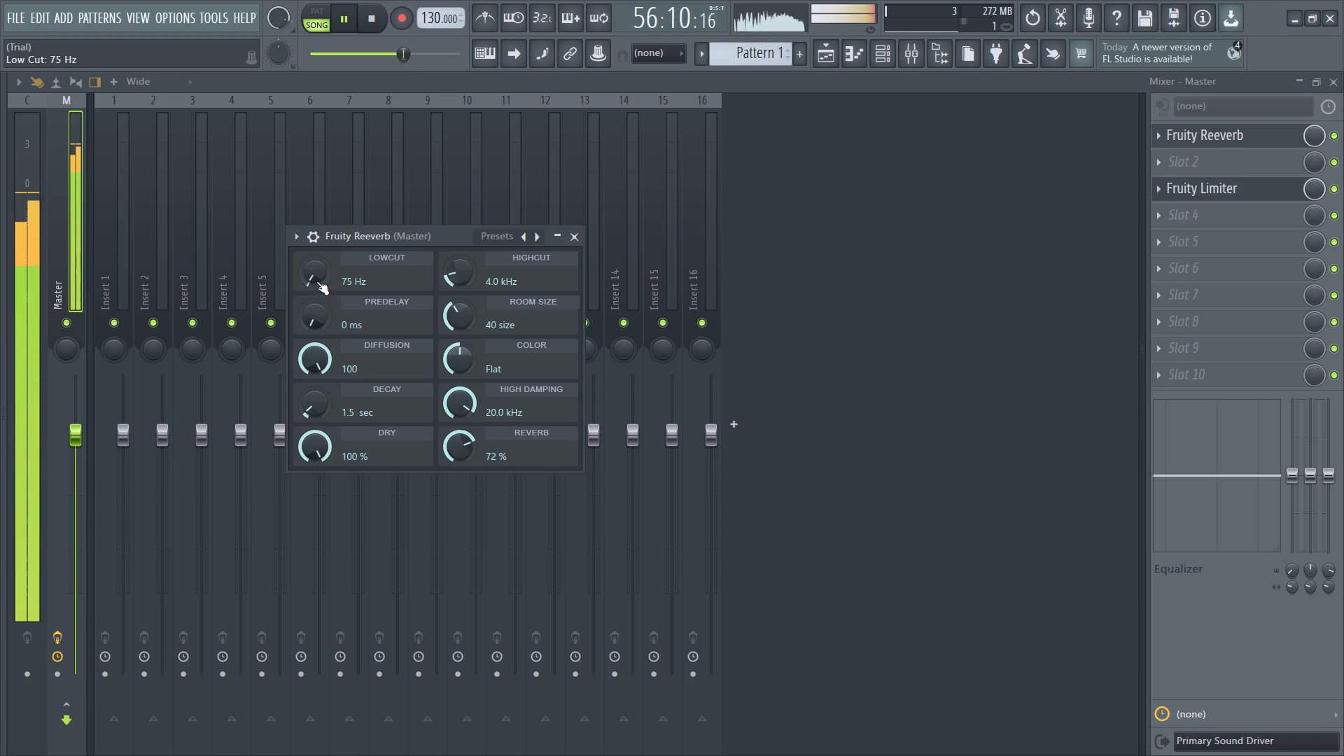
# Set Fruity Reeverb's low cut to 559 Hz and lower its high damping to 2.5 kHz.
pyautogui.moveTo(316, 281); pyautogui.dragTo(251, 146)
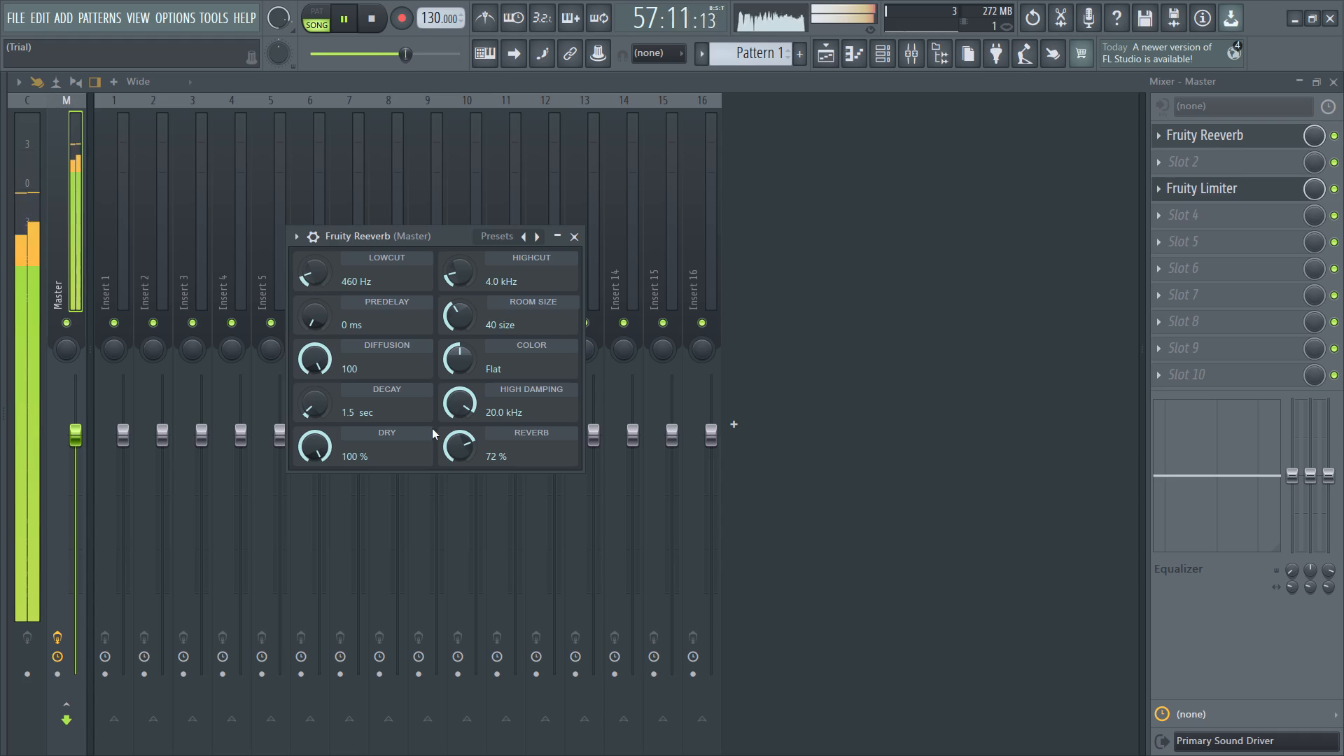
pyautogui.moveTo(455, 407); pyautogui.dragTo(737, 522)
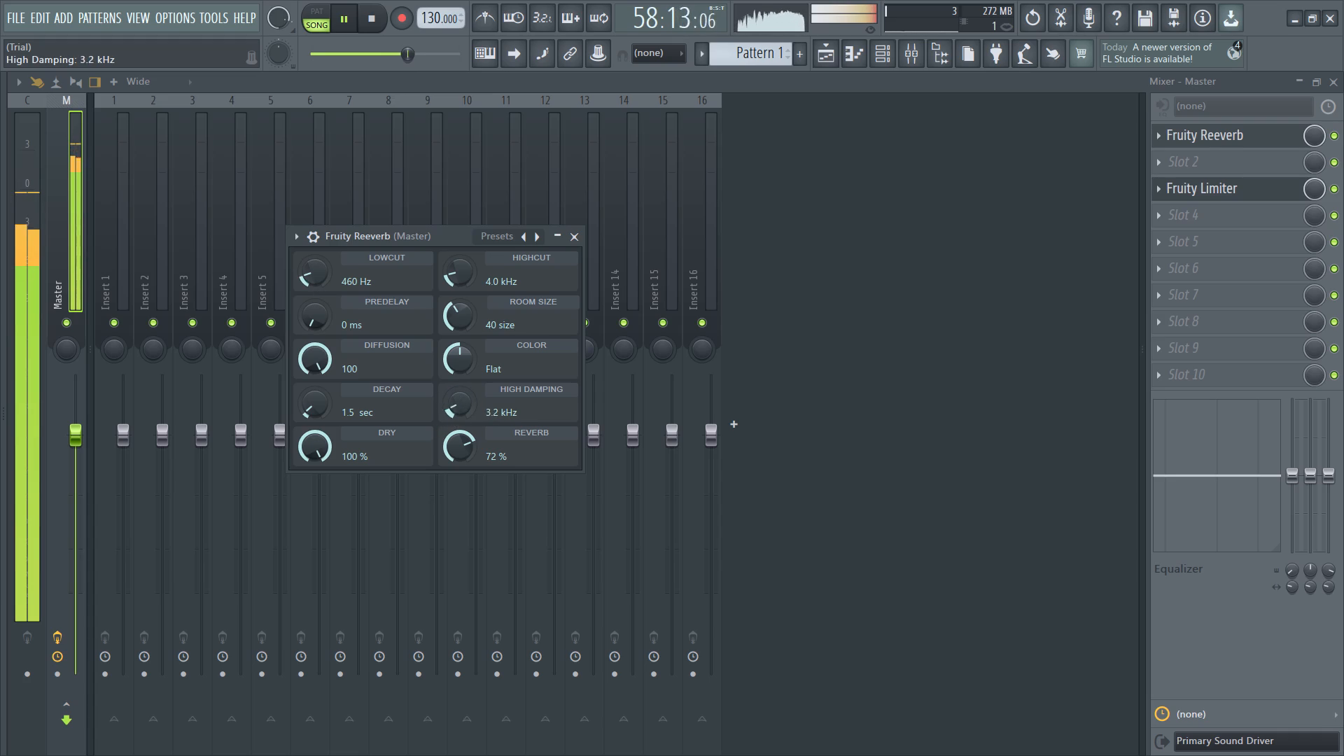
pyautogui.moveTo(737, 522); pyautogui.dragTo(762, 574)
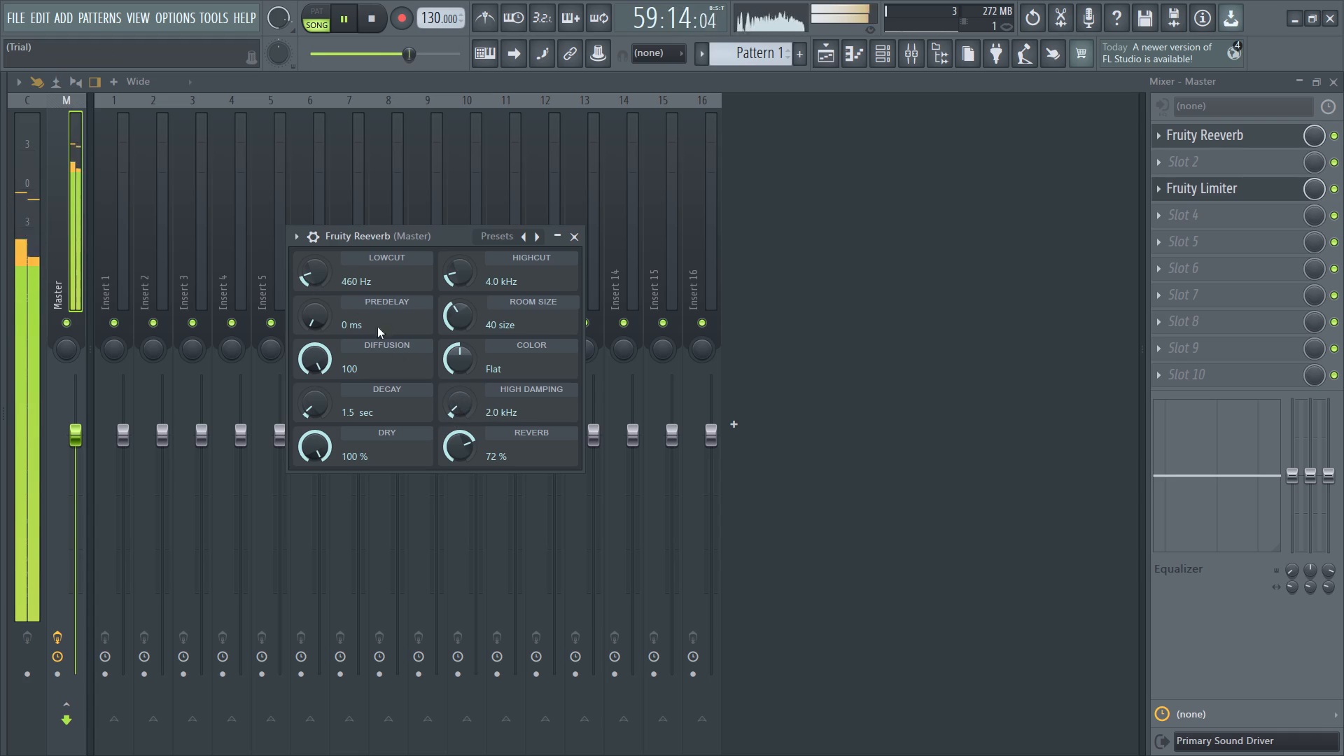
pyautogui.moveTo(311, 285); pyautogui.dragTo(300, 250)
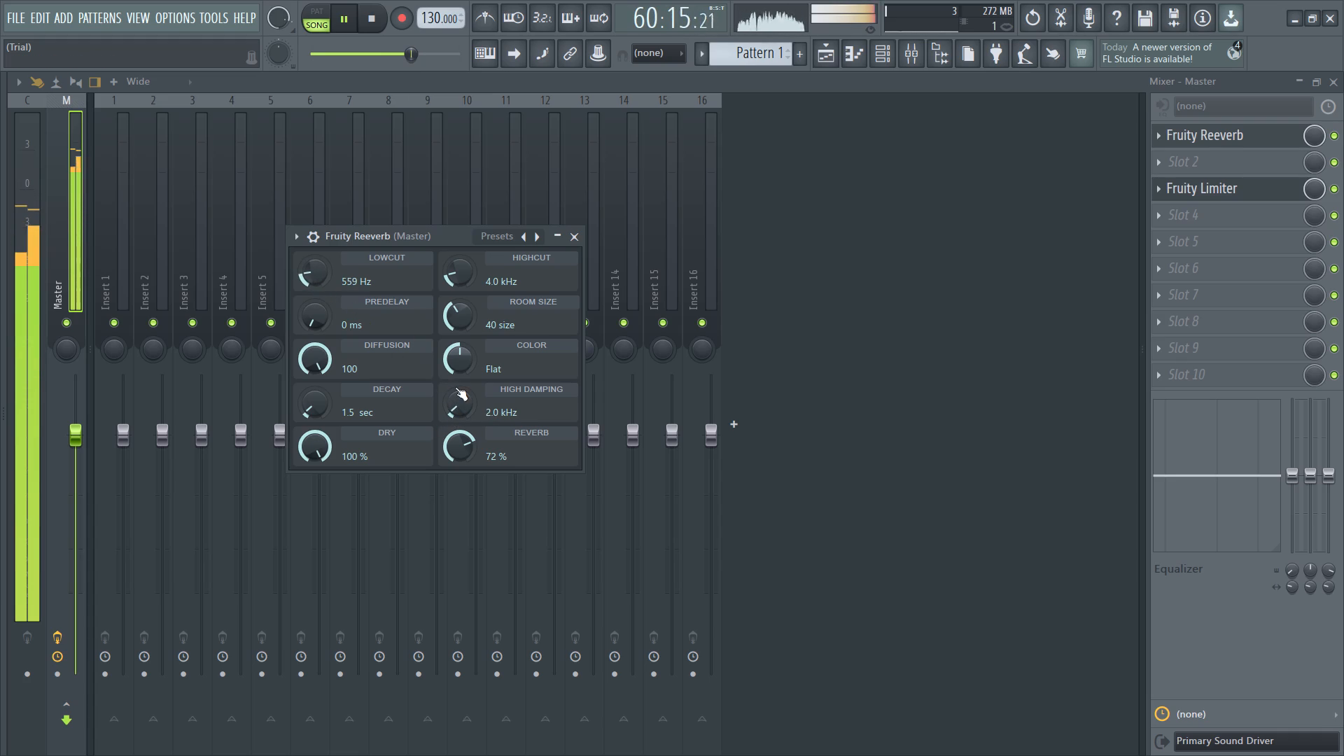
pyautogui.moveTo(456, 398); pyautogui.dragTo(448, 375)
# Set Fruity Reeverb's room size to 66, dry level to 95% and decay to 1.2 sec, and halt playback.
pyautogui.moveTo(447, 322); pyautogui.dragTo(444, 265)
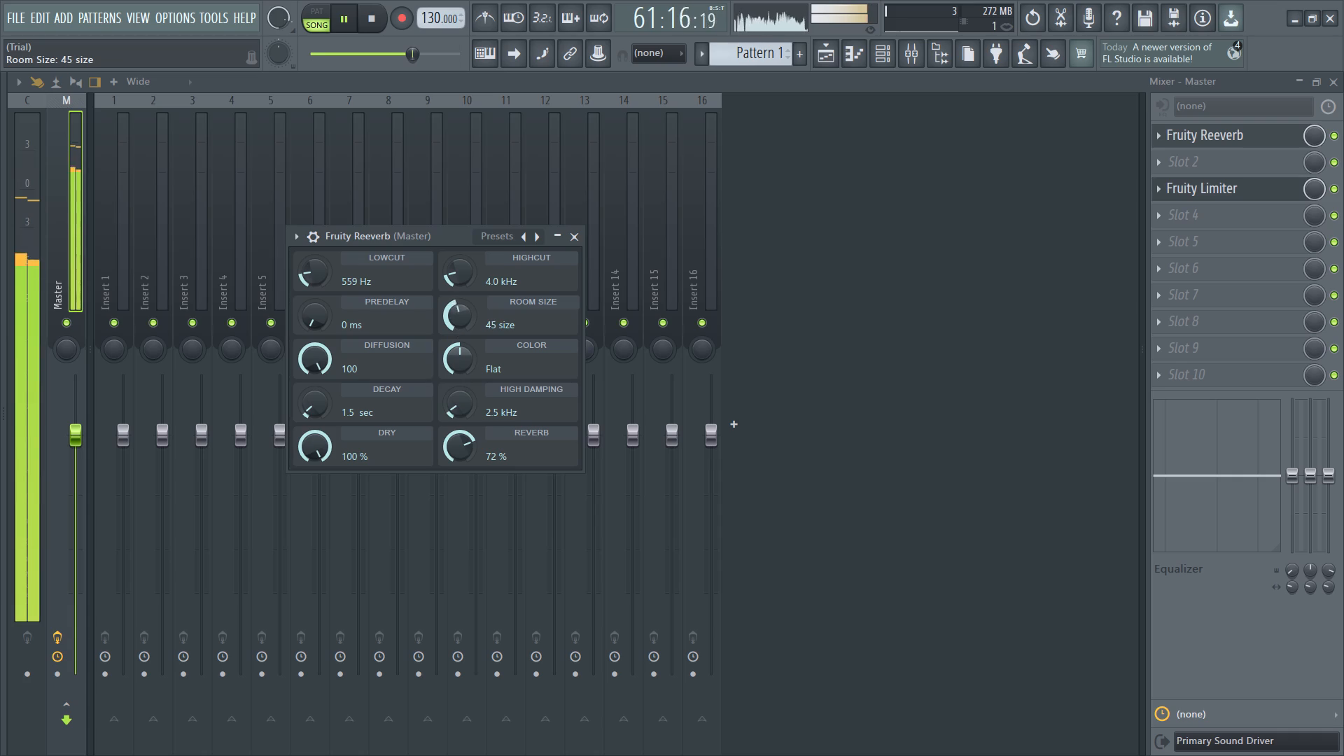
pyautogui.moveTo(444, 265); pyautogui.dragTo(432, 45)
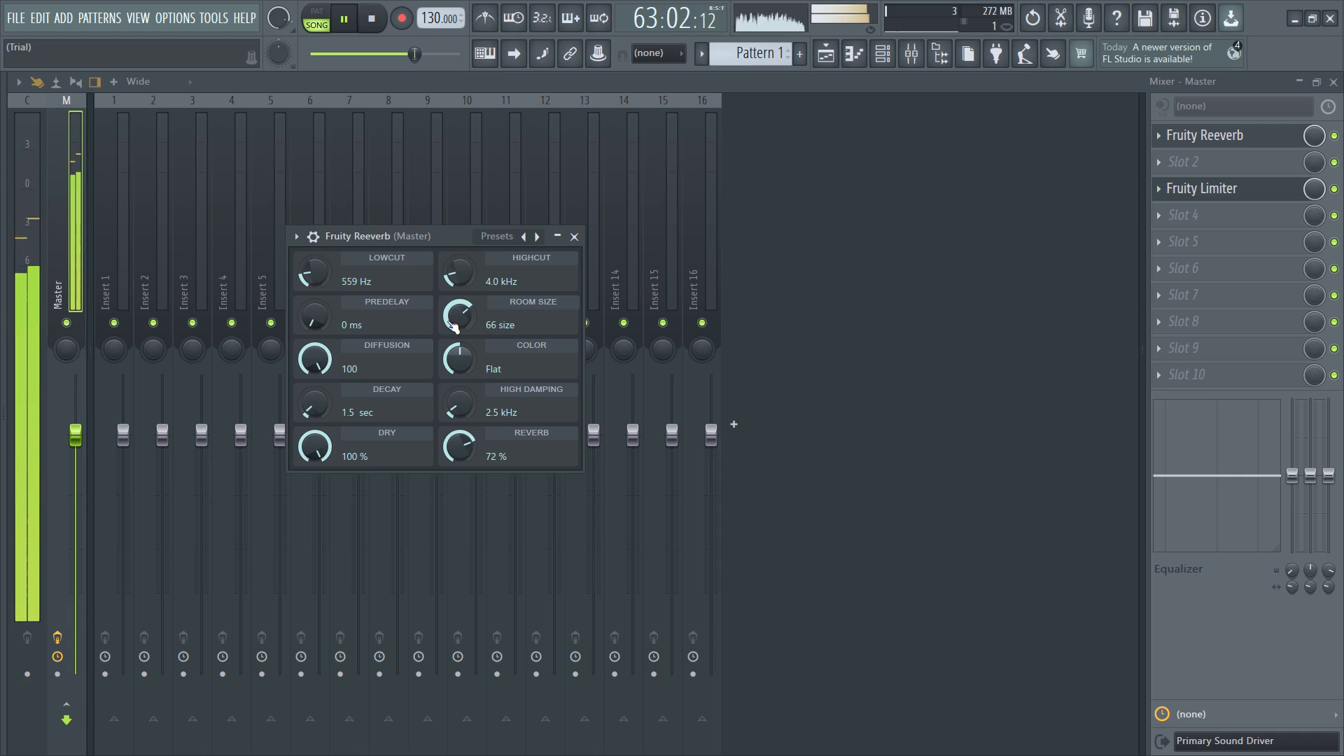
pyautogui.moveTo(317, 455); pyautogui.dragTo(317, 486)
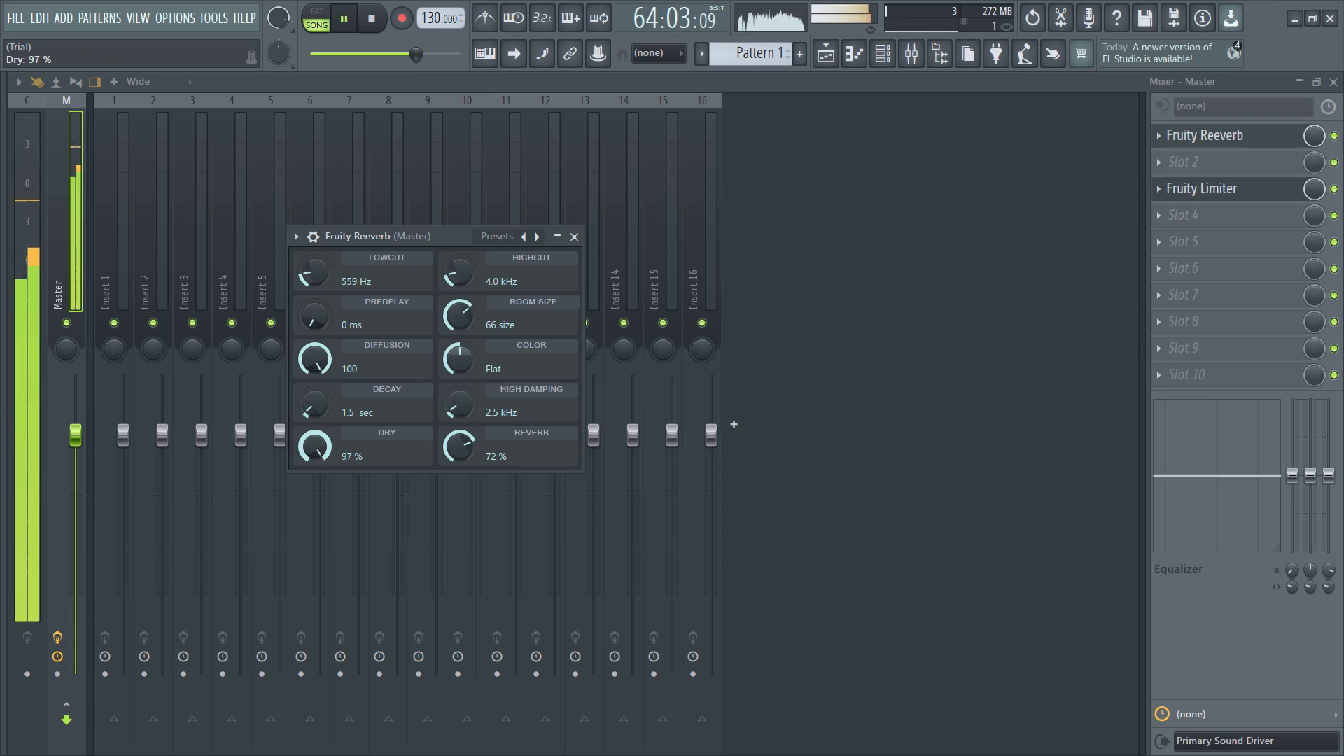
pyautogui.moveTo(317, 486); pyautogui.dragTo(317, 507)
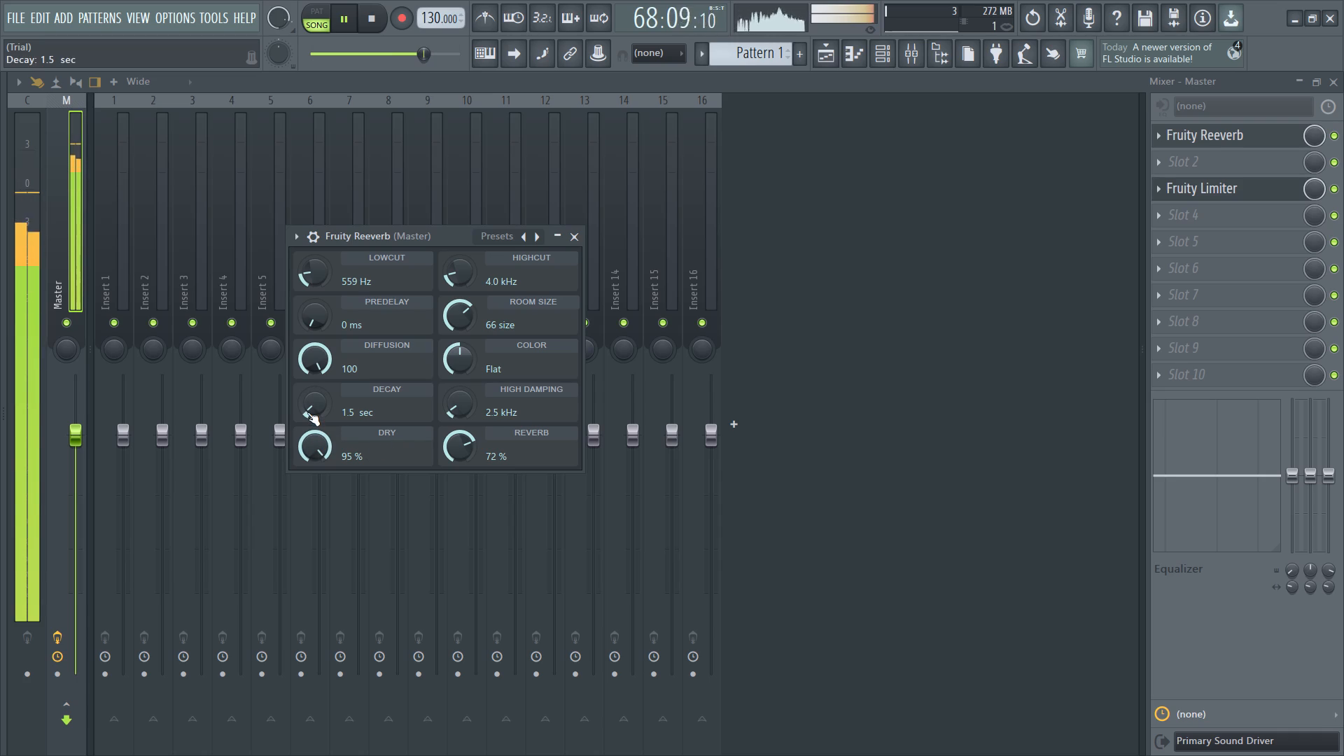
pyautogui.scroll(-2, 307, 412)
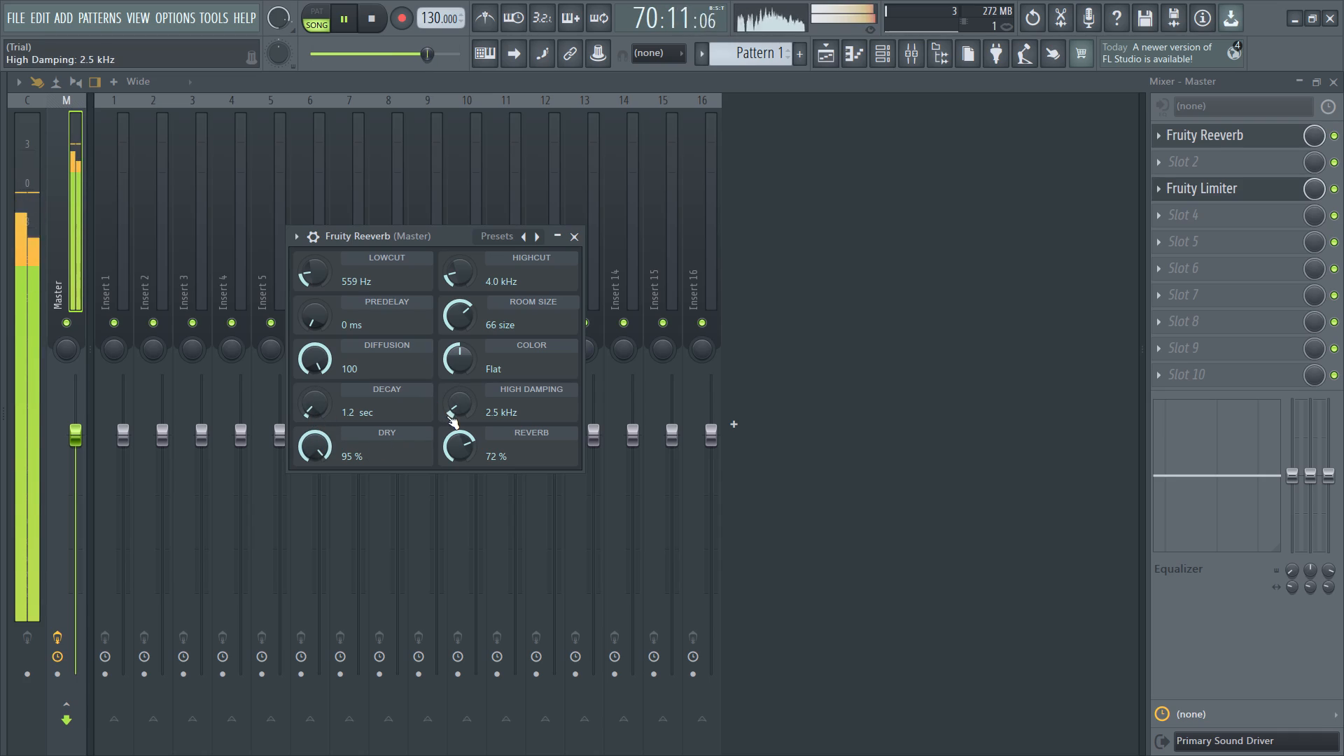
pyautogui.press('space')
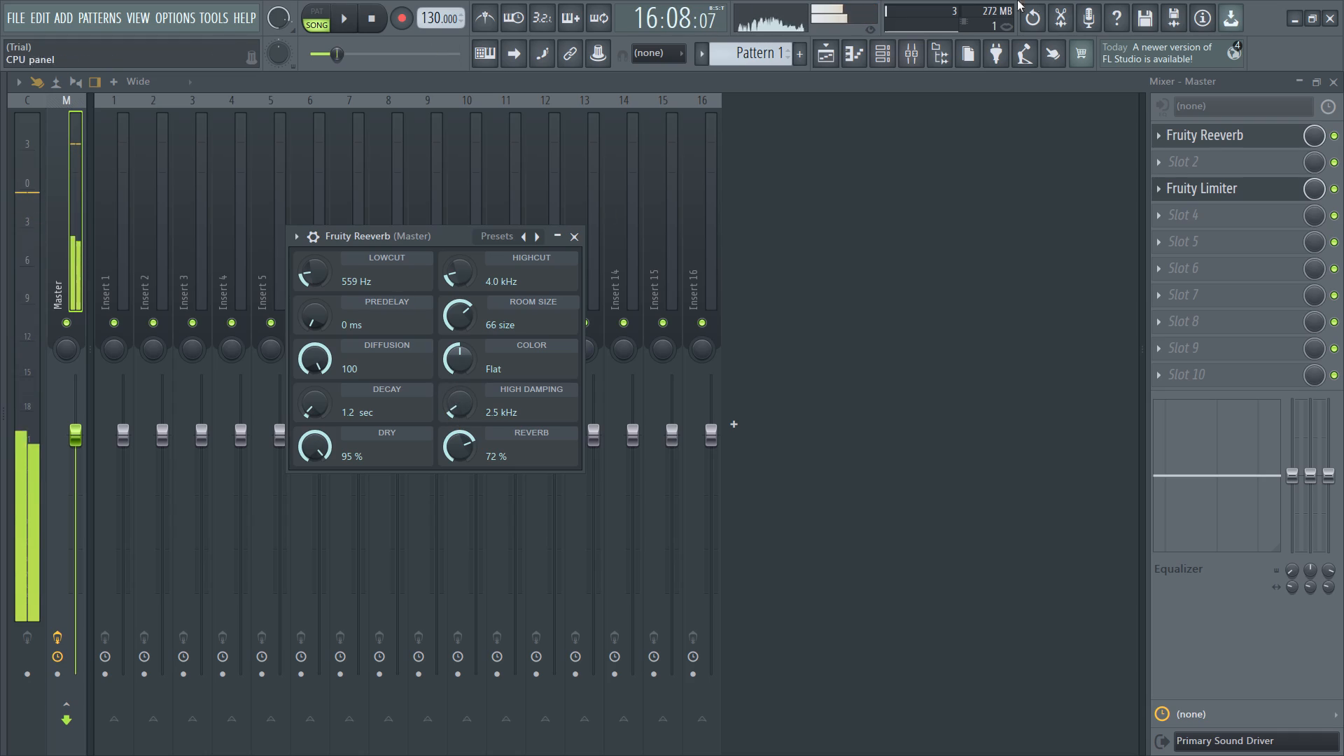
# Export the full song as a WAV file named Dreams in the Music folder and start the render.
pyautogui.click(1163, 17)
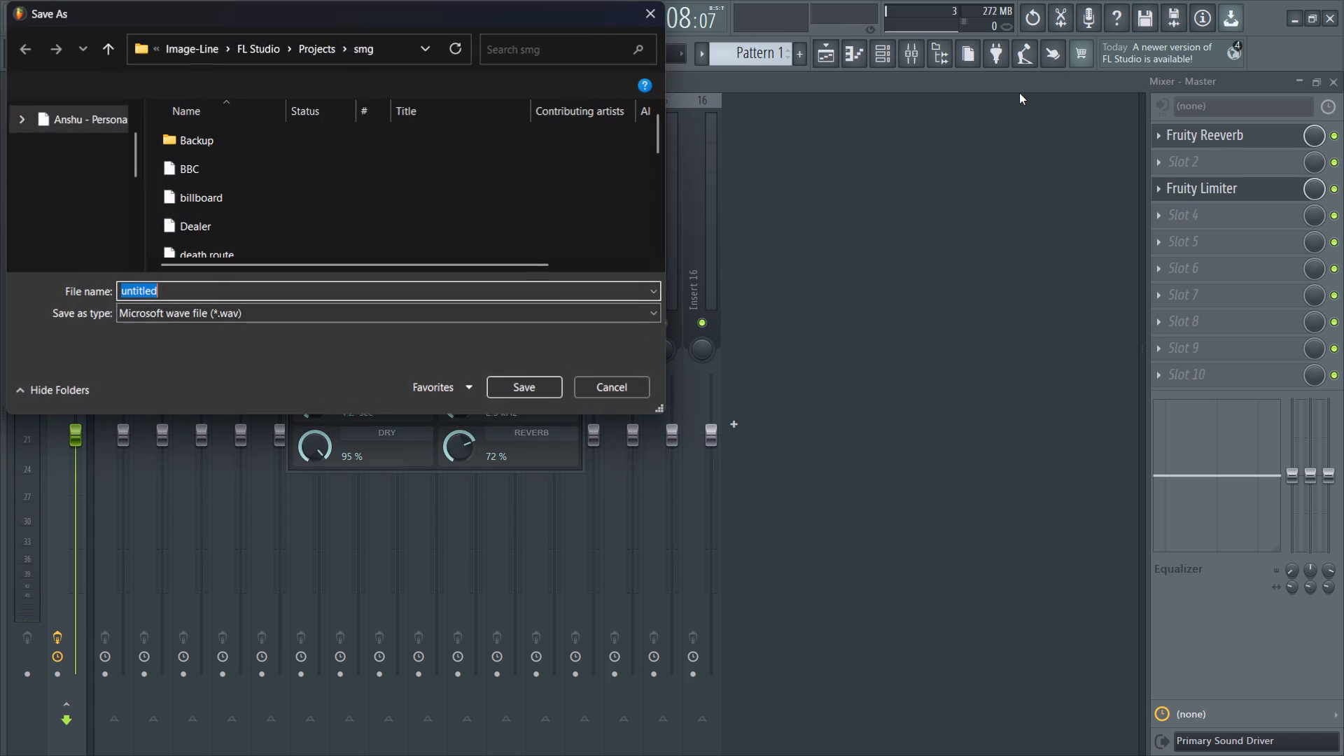
pyautogui.click(85, 206)
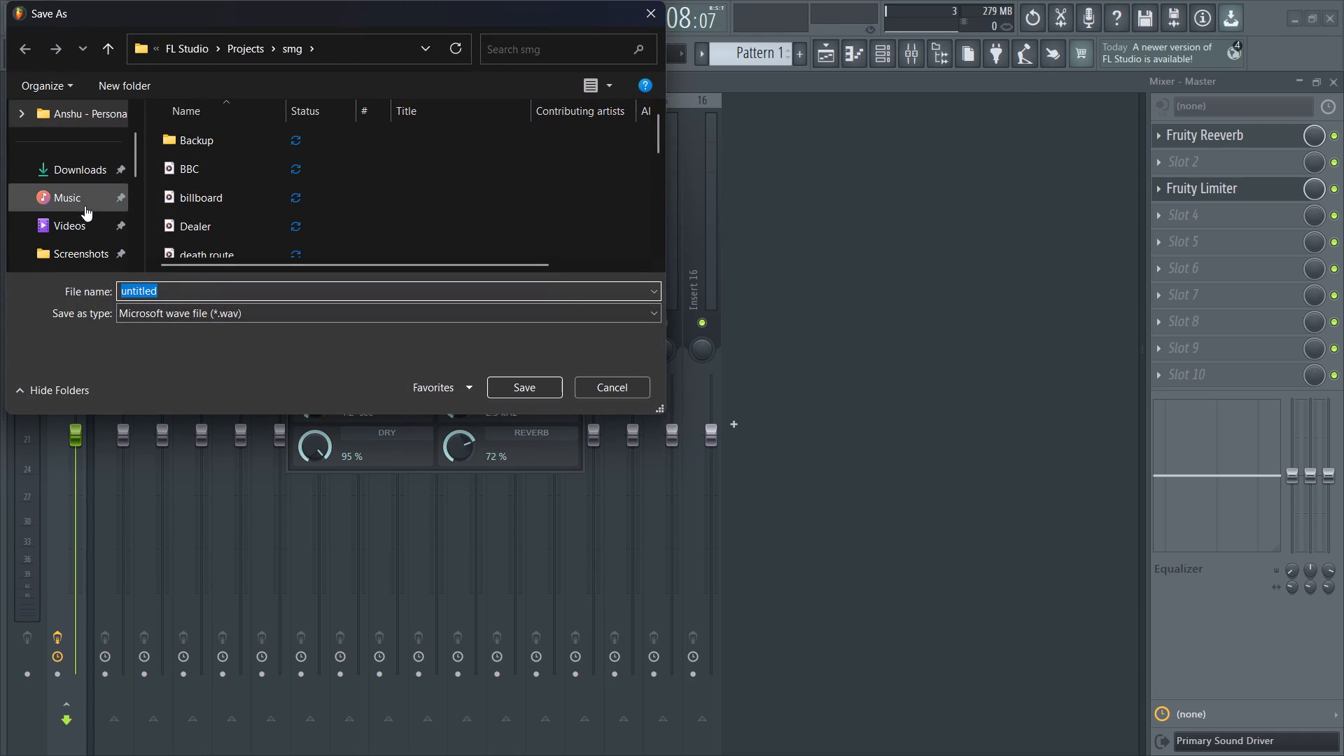
pyautogui.click(170, 322)
pyautogui.hotkey('ctrl', 'v')
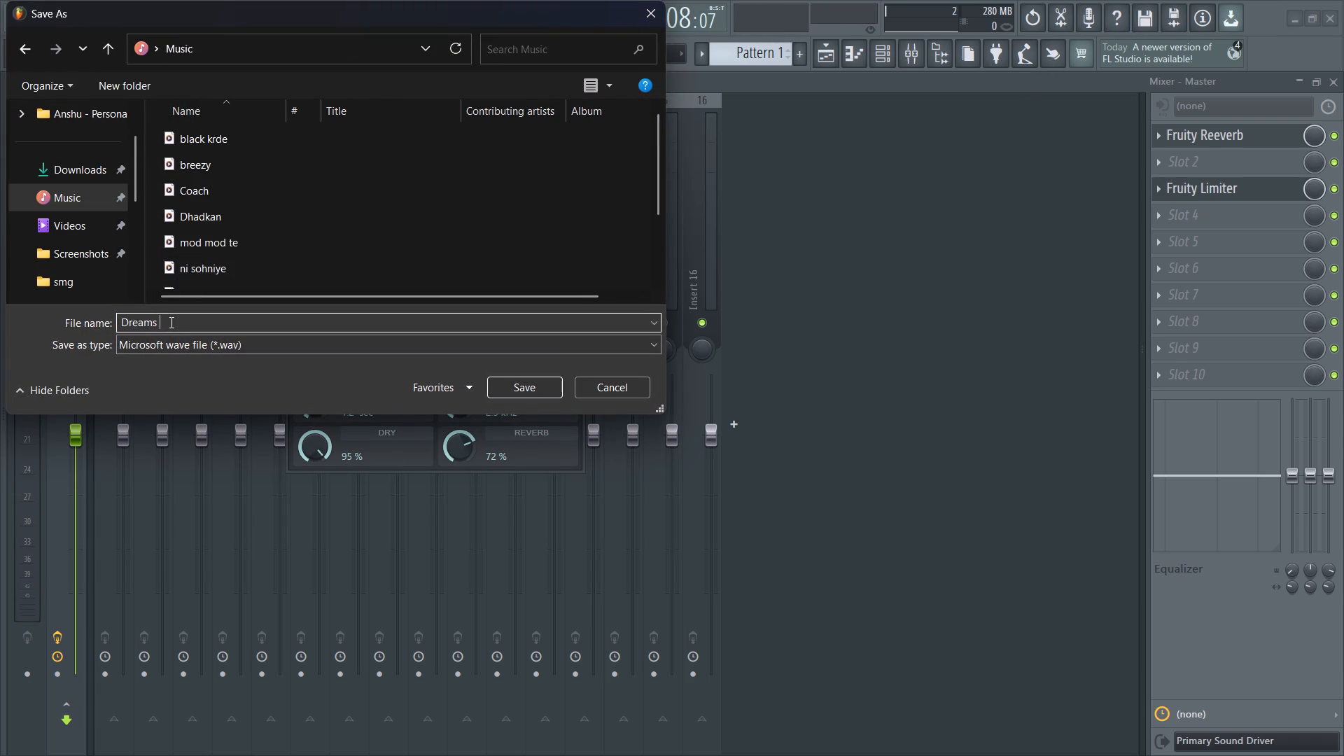
pyautogui.click(504, 388)
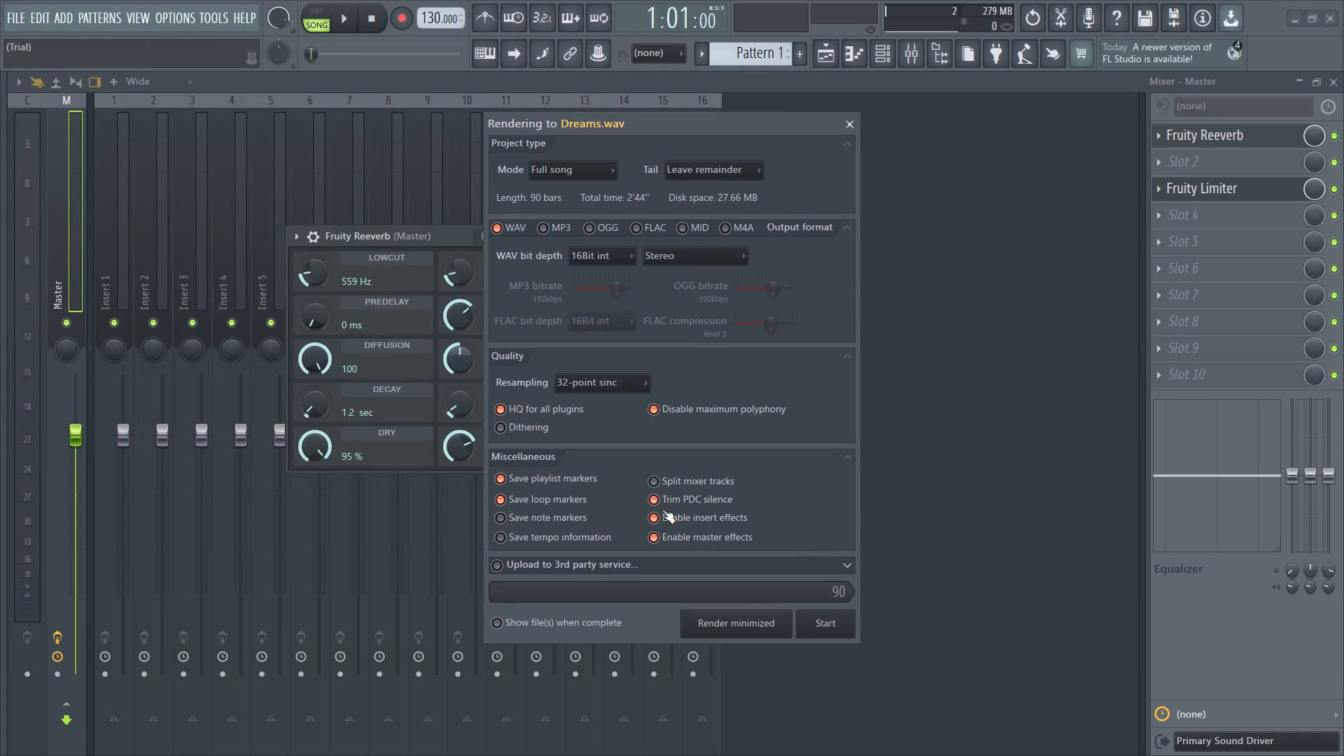
pyautogui.click(832, 619)
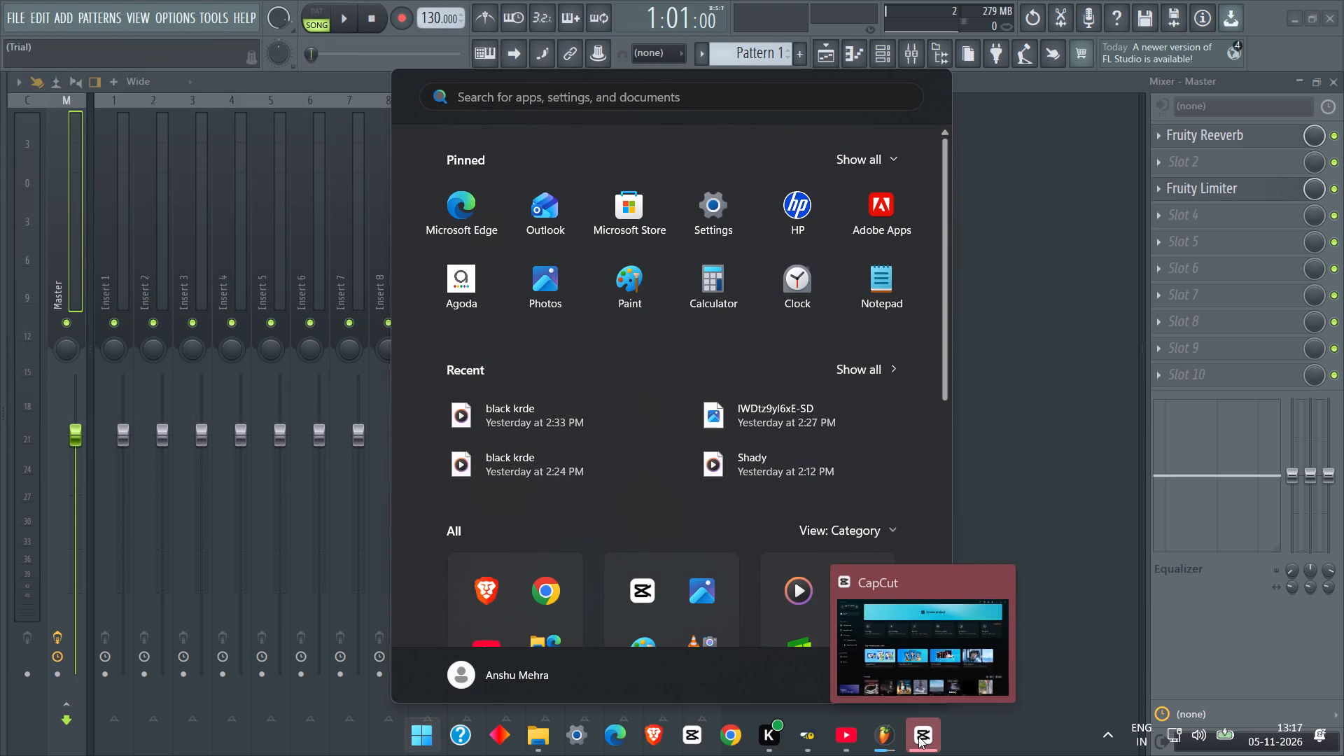
# Switch to CapCut and open the existing project 0521.
pyautogui.click(918, 736)
pyautogui.scroll(-2, 265, 630)
pyautogui.click(265, 597)
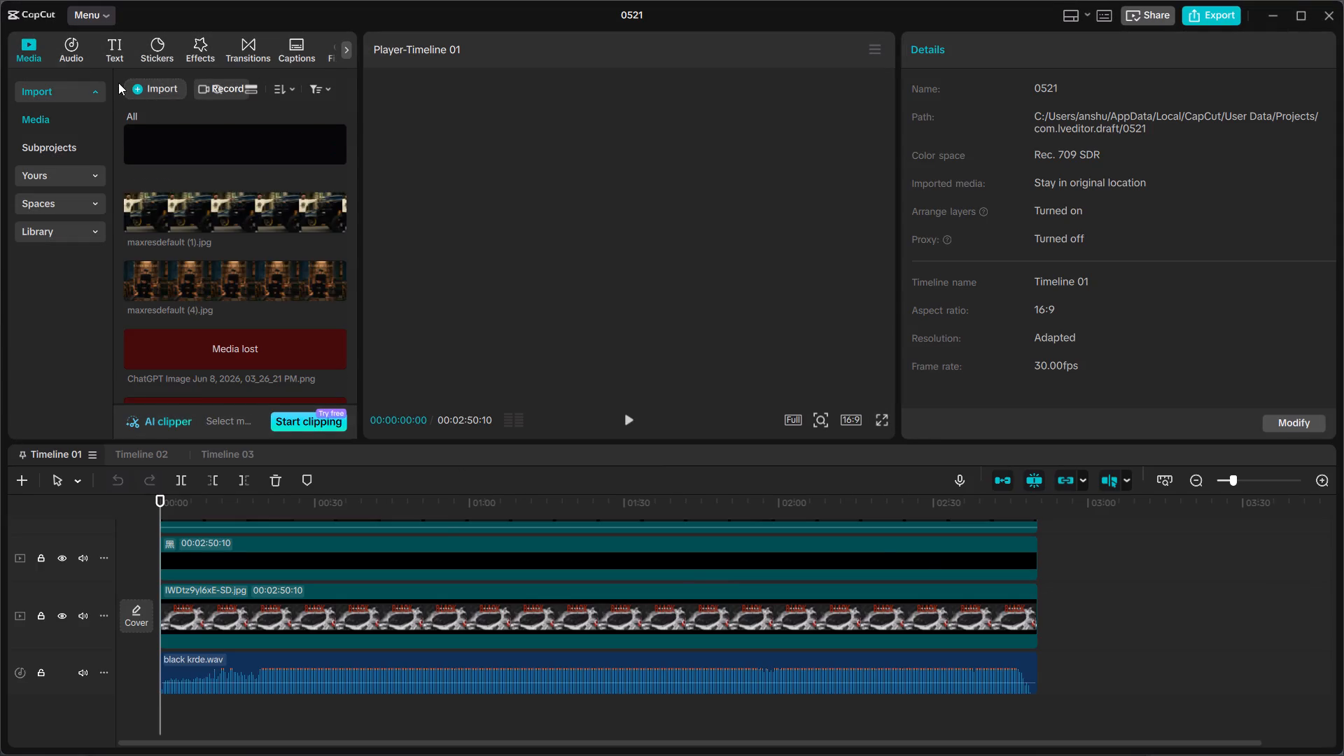
# Import the Dreams thumbnail image maxresdefault (10).jpg into the project's media.
pyautogui.click(153, 87)
pyautogui.press('space')
pyautogui.click(864, 550)
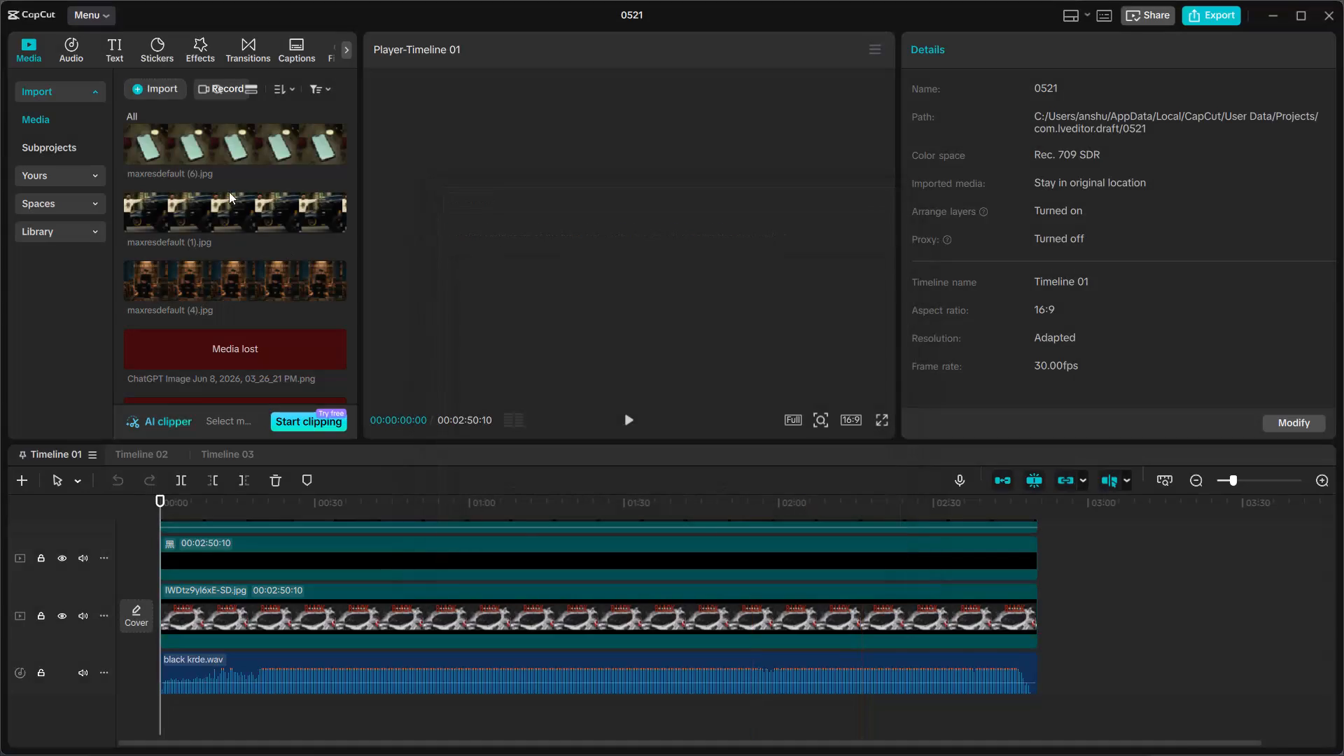
pyautogui.click(152, 85)
pyautogui.click(186, 128)
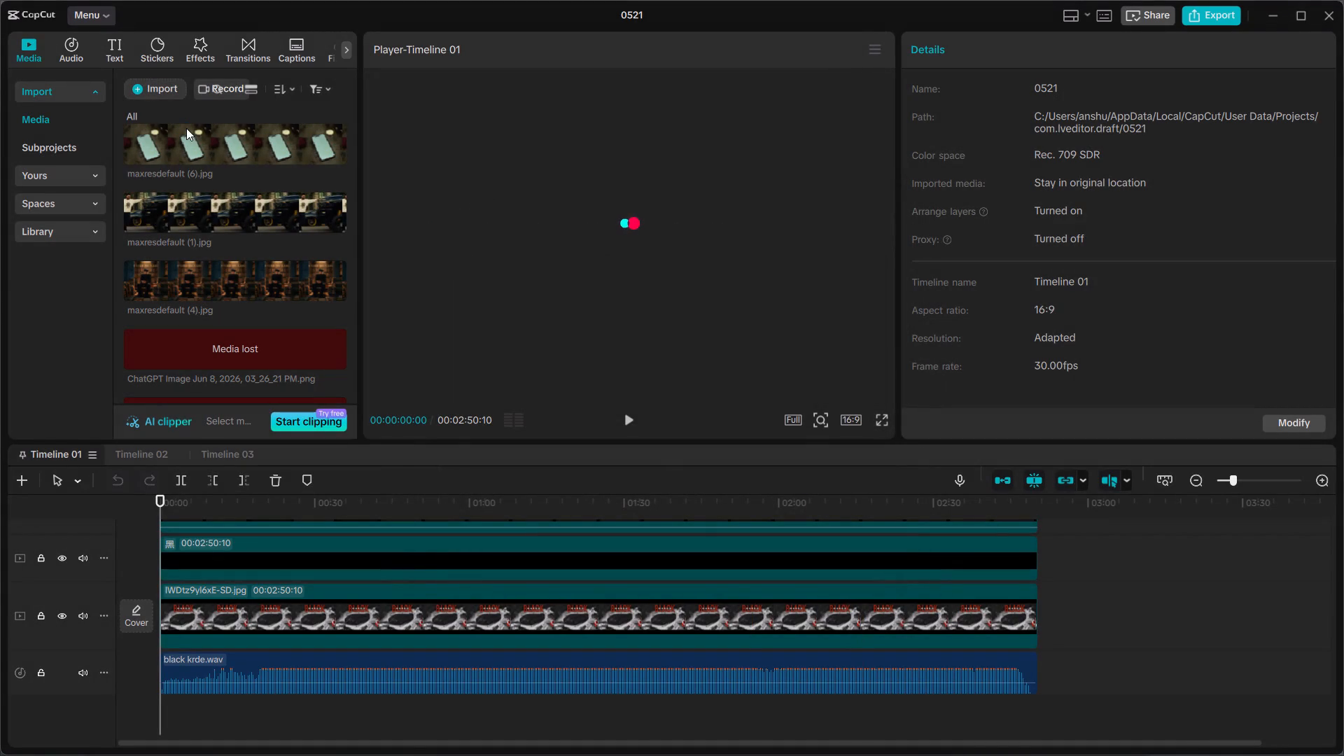
pyautogui.doubleClick(167, 195)
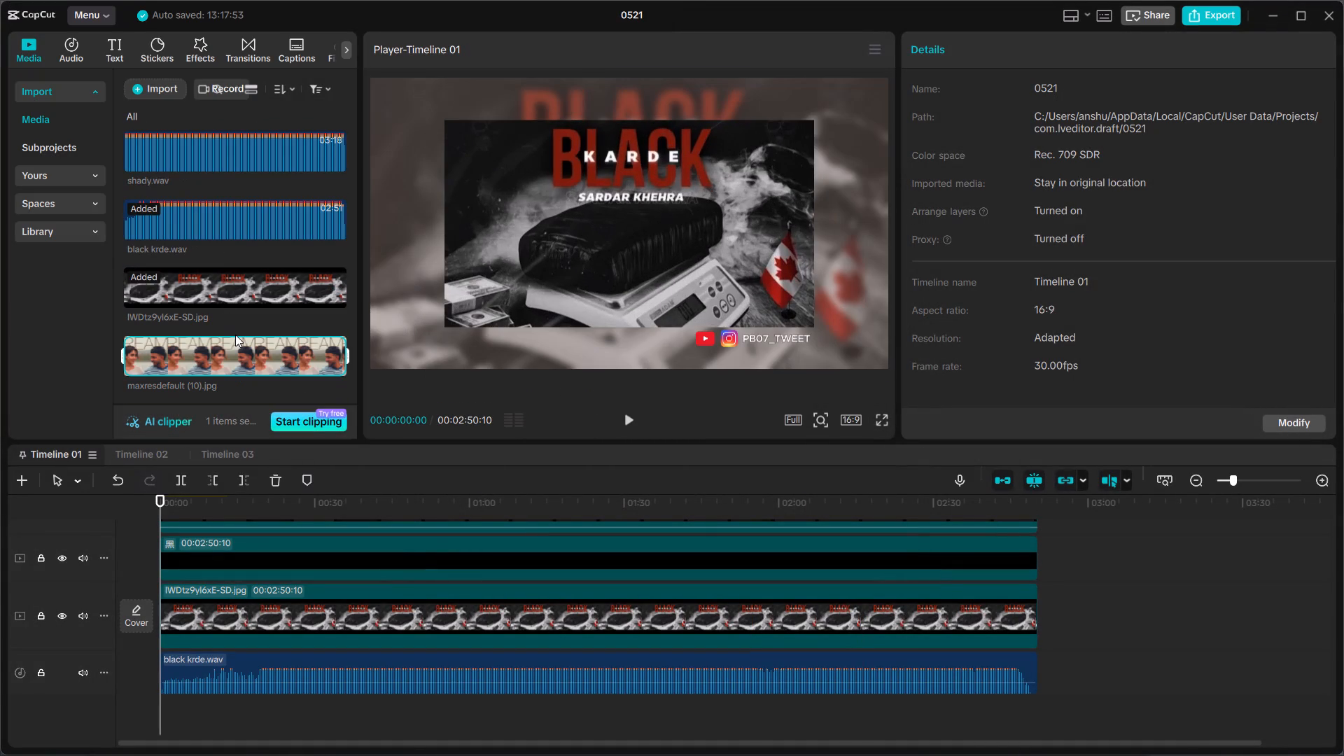
# Replace both IWDtz9yl6xE-SD.jpg clips on the timeline, background and foreground, with maxresdefault (10).jpg, using the original video effect.
pyautogui.moveTo(213, 351); pyautogui.dragTo(303, 624)
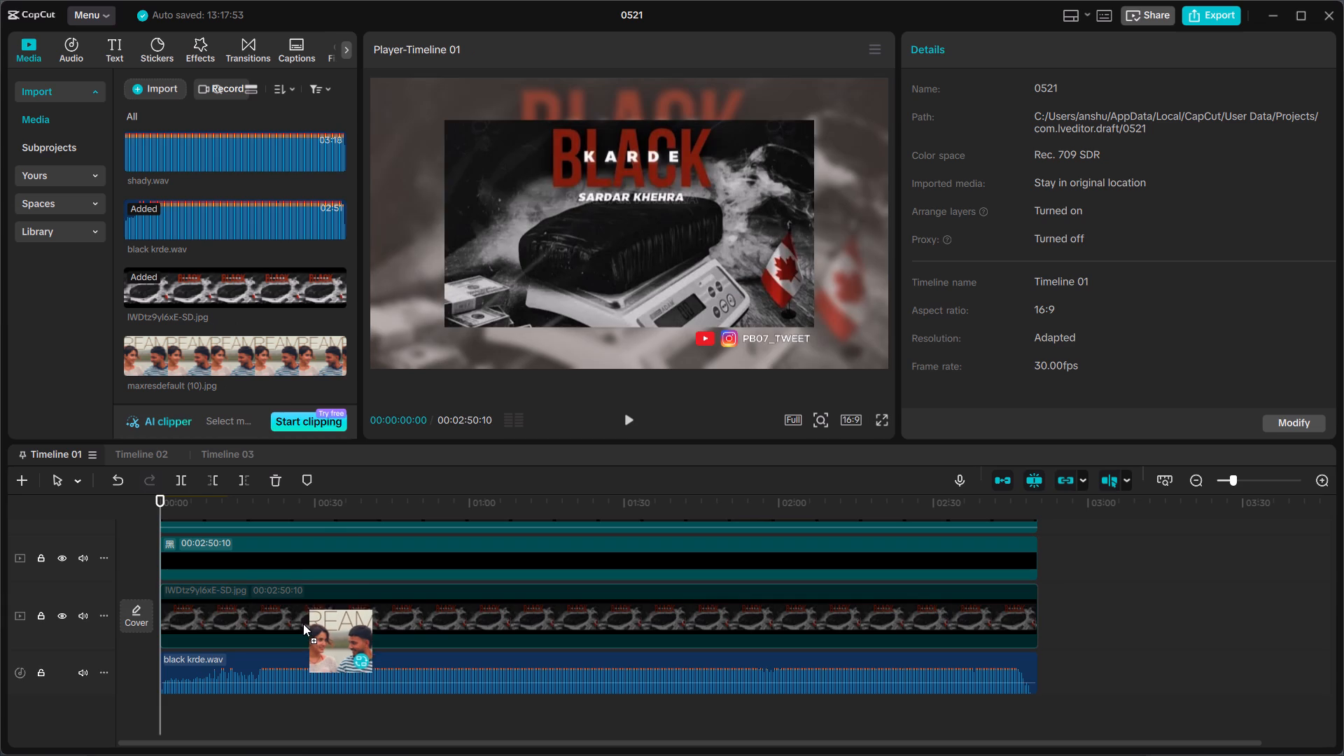
pyautogui.moveTo(303, 624); pyautogui.dragTo(304, 624)
pyautogui.click(735, 536)
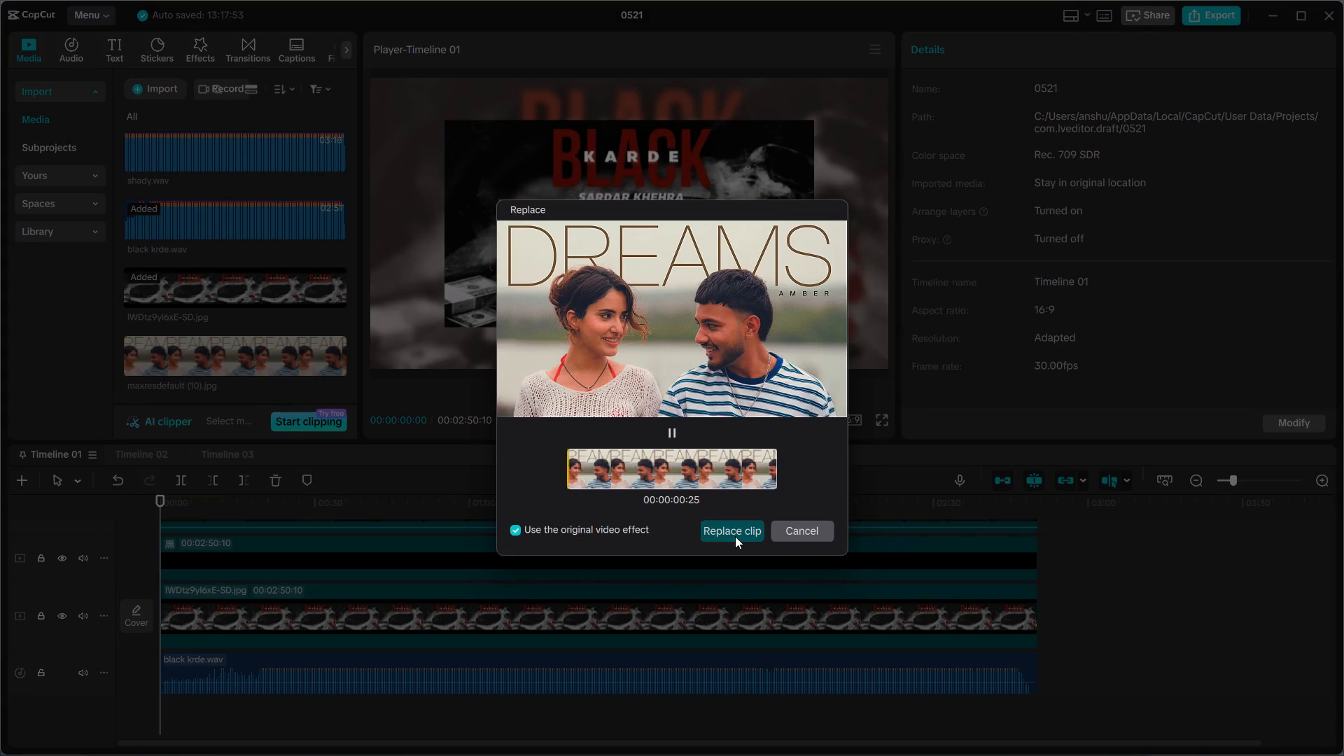
pyautogui.scroll(6, 532, 637)
pyautogui.moveTo(259, 351); pyautogui.dragTo(251, 401)
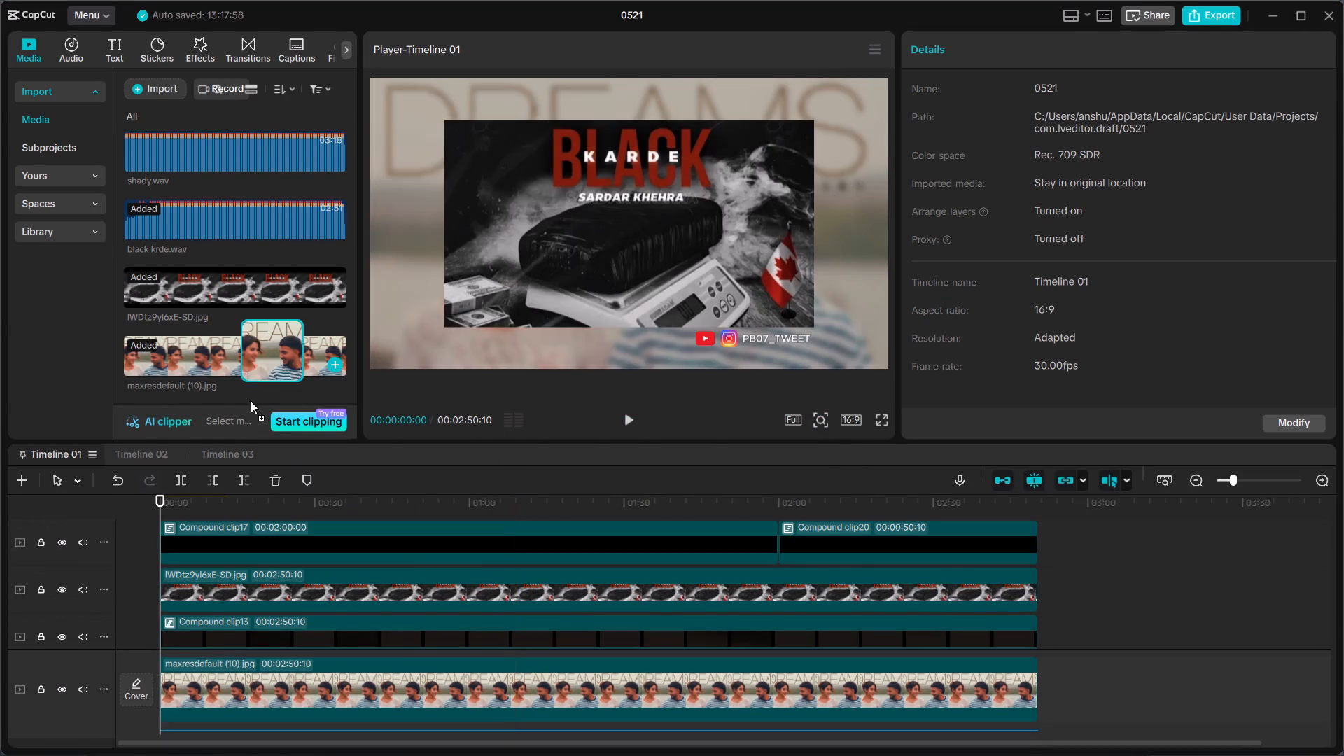
pyautogui.moveTo(251, 401); pyautogui.dragTo(248, 589)
pyautogui.click(717, 528)
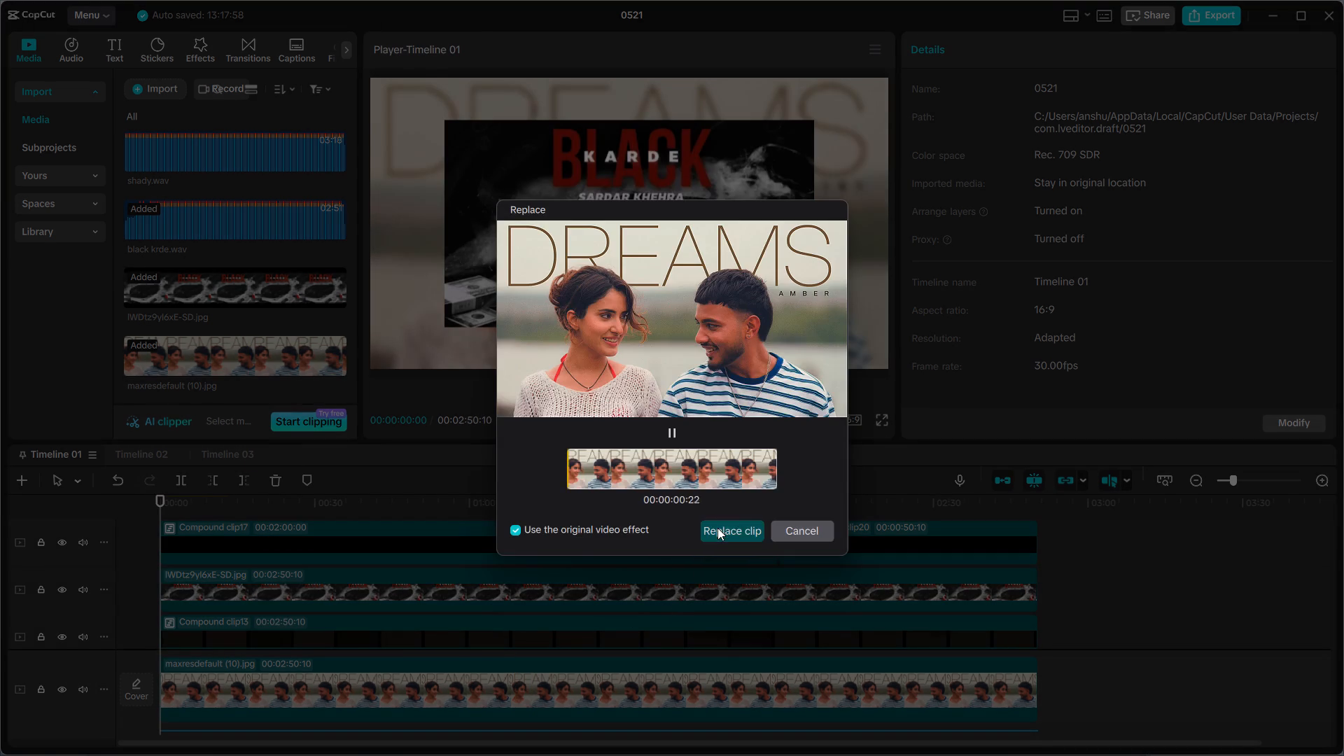
# Import the Dreams audio file from the Music folder and place it at the start of the timeline.
pyautogui.scroll(-5, 695, 528)
pyautogui.scroll(-8, 629, 540)
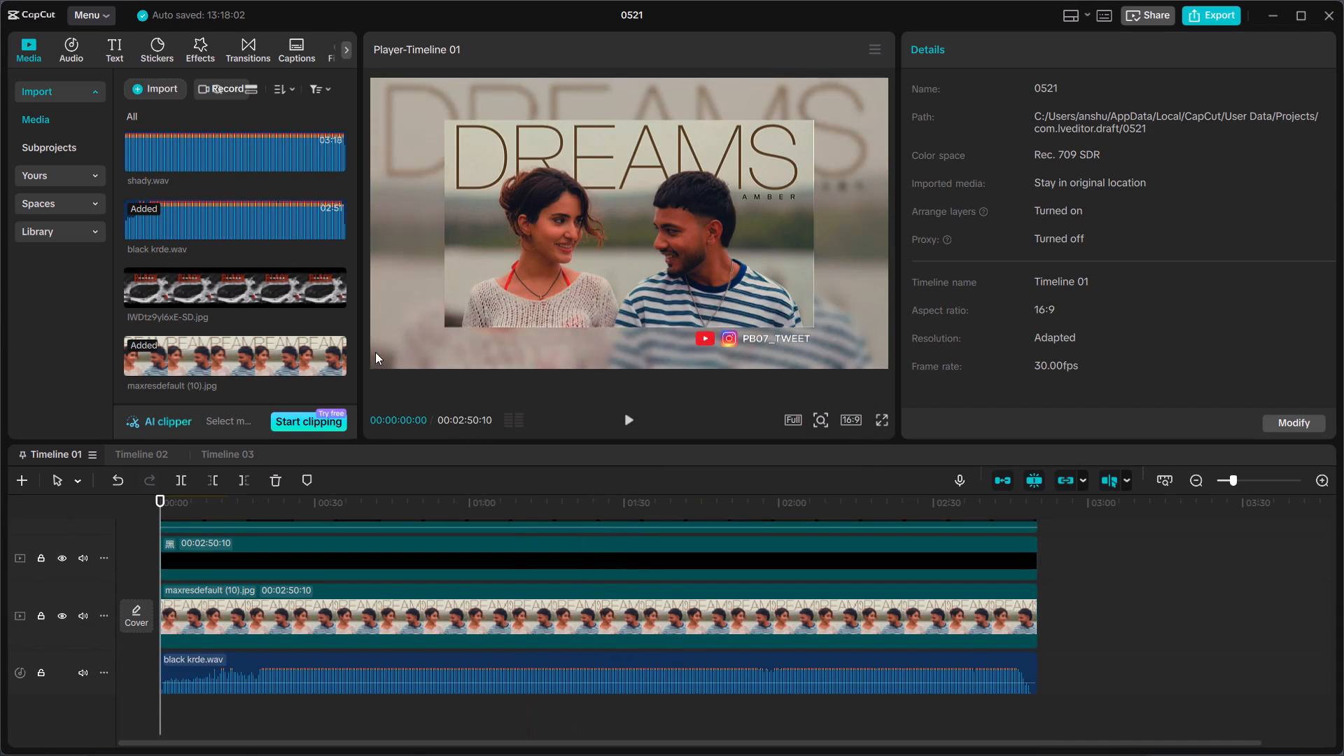
pyautogui.click(165, 87)
pyautogui.click(212, 125)
pyautogui.click(85, 202)
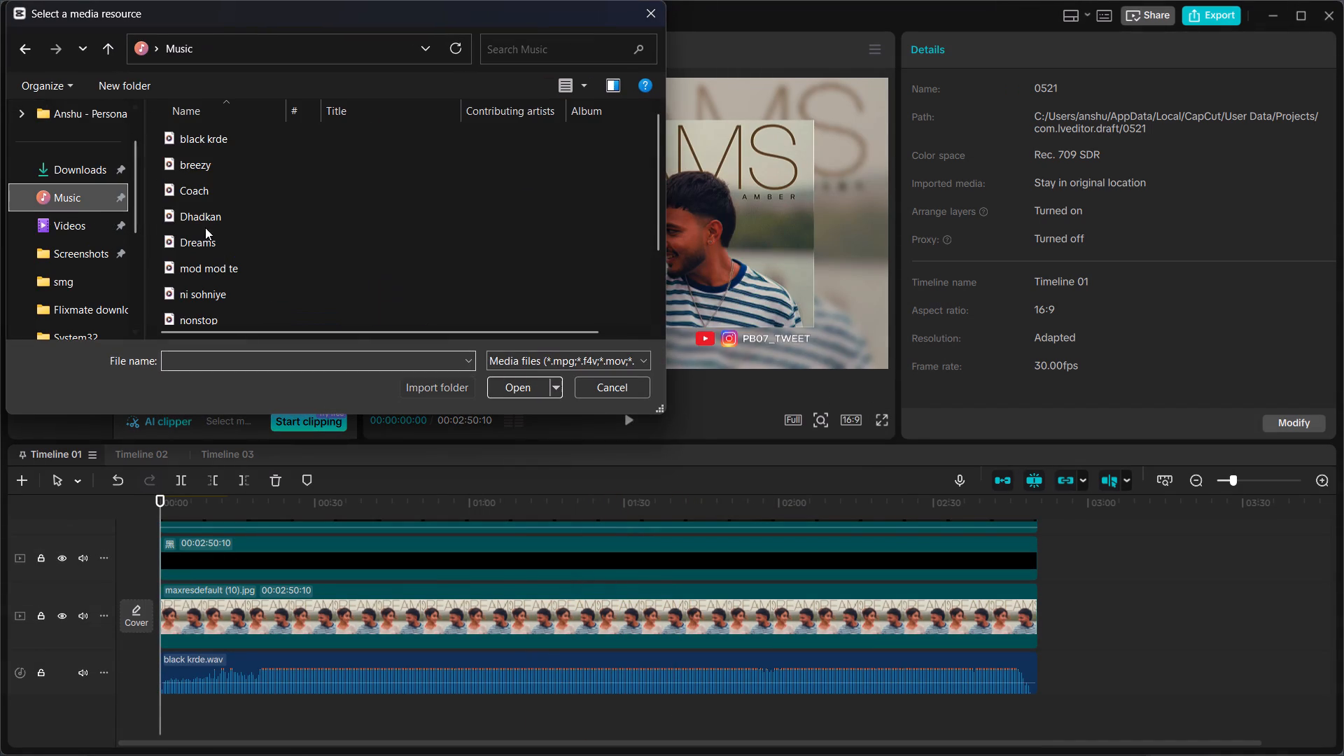
pyautogui.scroll(-4, 244, 225)
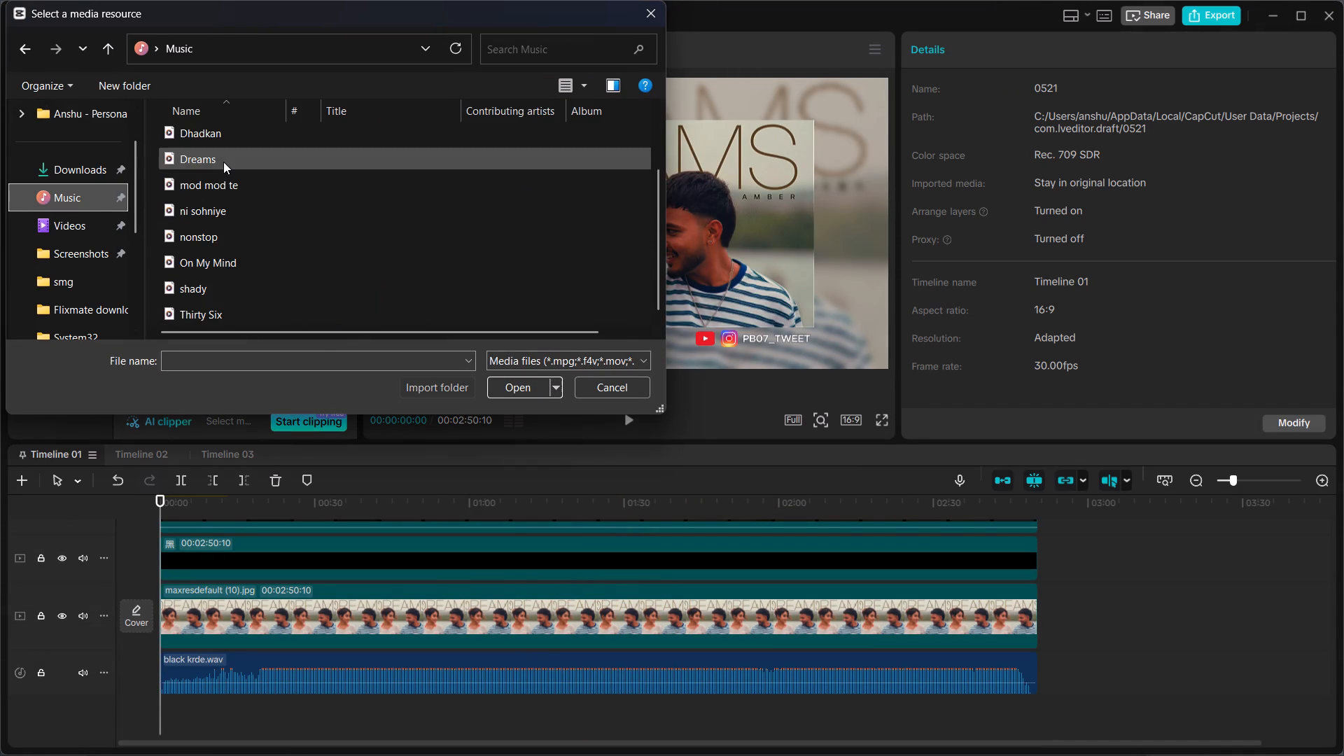
pyautogui.doubleClick(223, 162)
pyautogui.moveTo(158, 346); pyautogui.dragTo(96, 604)
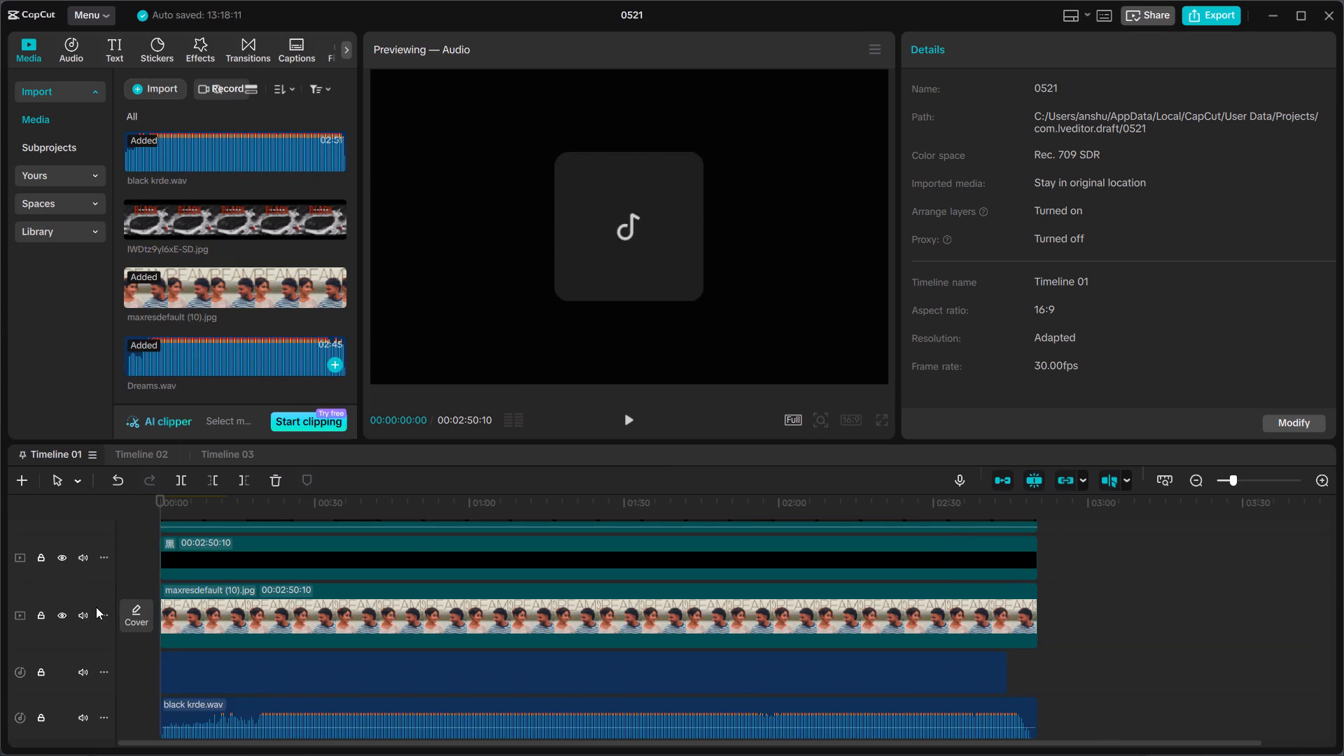
# Delete the old black krde.wav audio clip from the timeline.
pyautogui.scroll(-3, 172, 624)
pyautogui.click(314, 635)
pyautogui.click(272, 652)
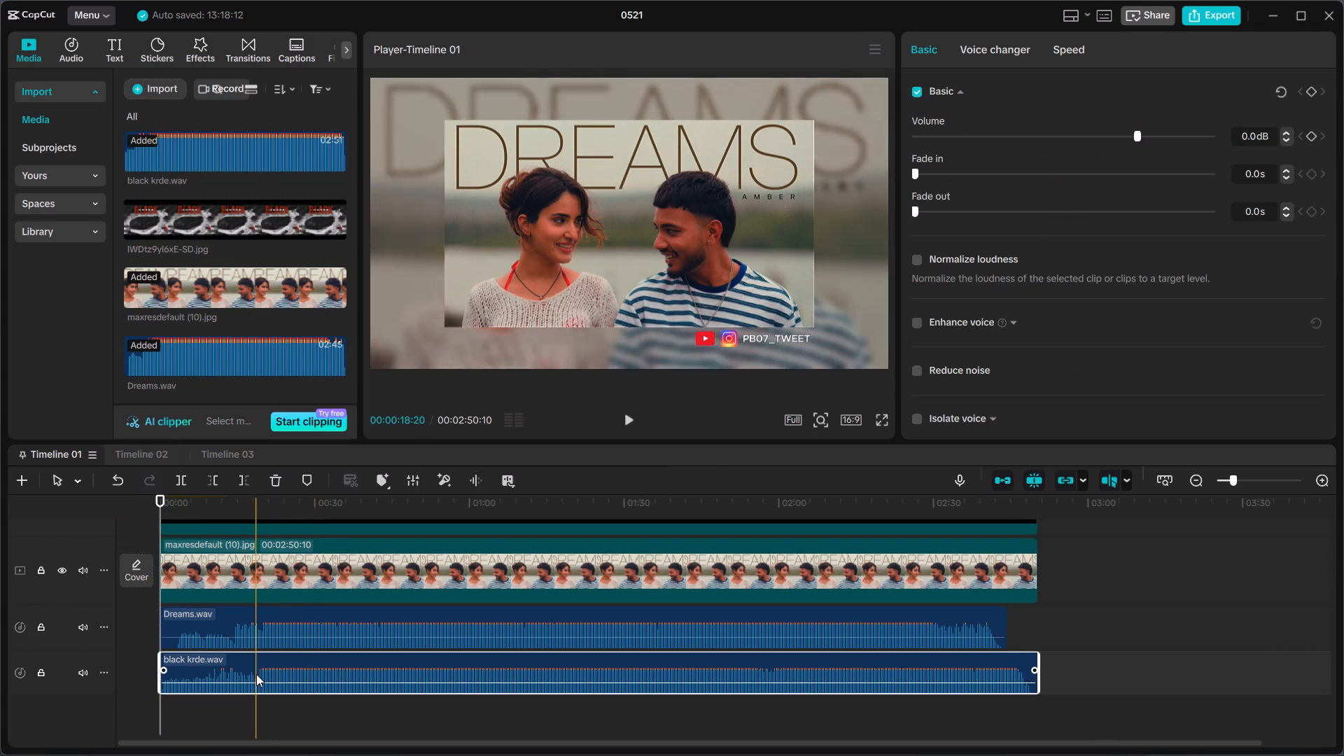
pyautogui.click(256, 674)
pyautogui.click(282, 472)
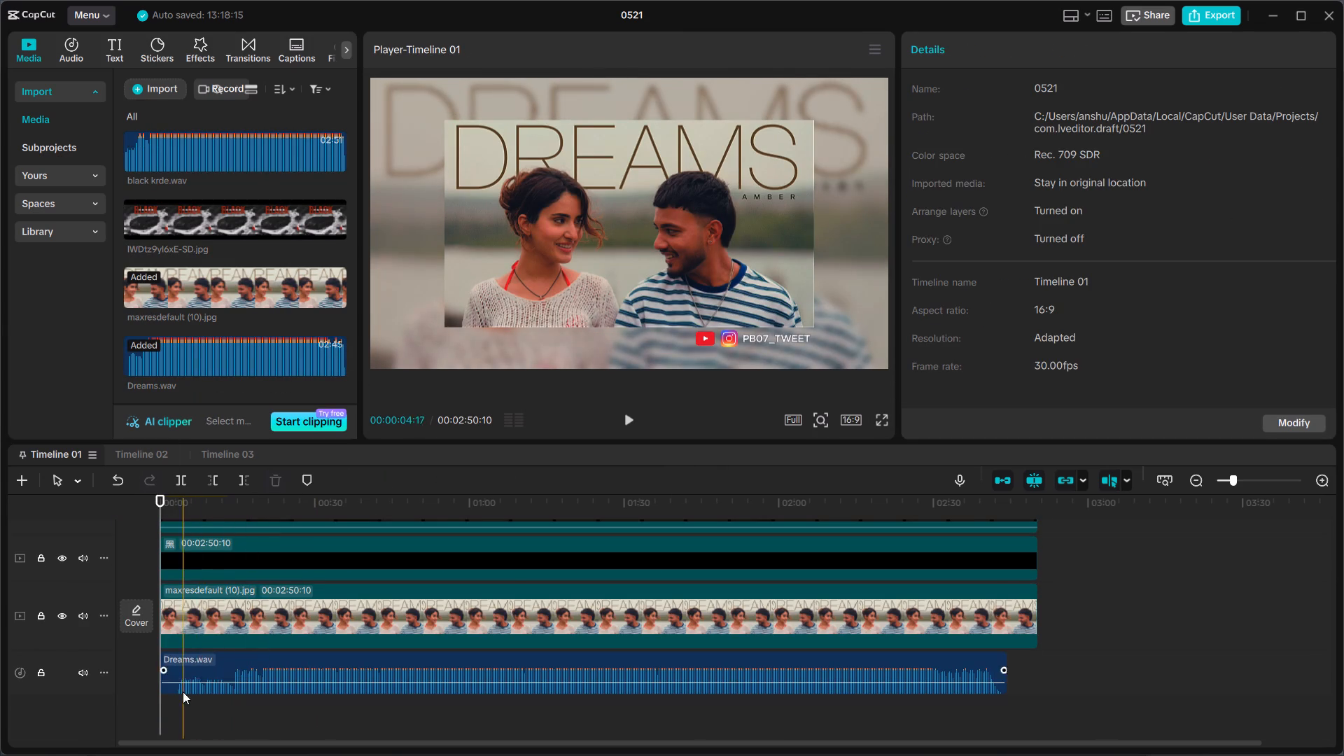
# Trim off the beginning of the Dreams.wav clip up to 00:00:13:22 and move the remaining clip to the timeline start.
pyautogui.click(225, 703)
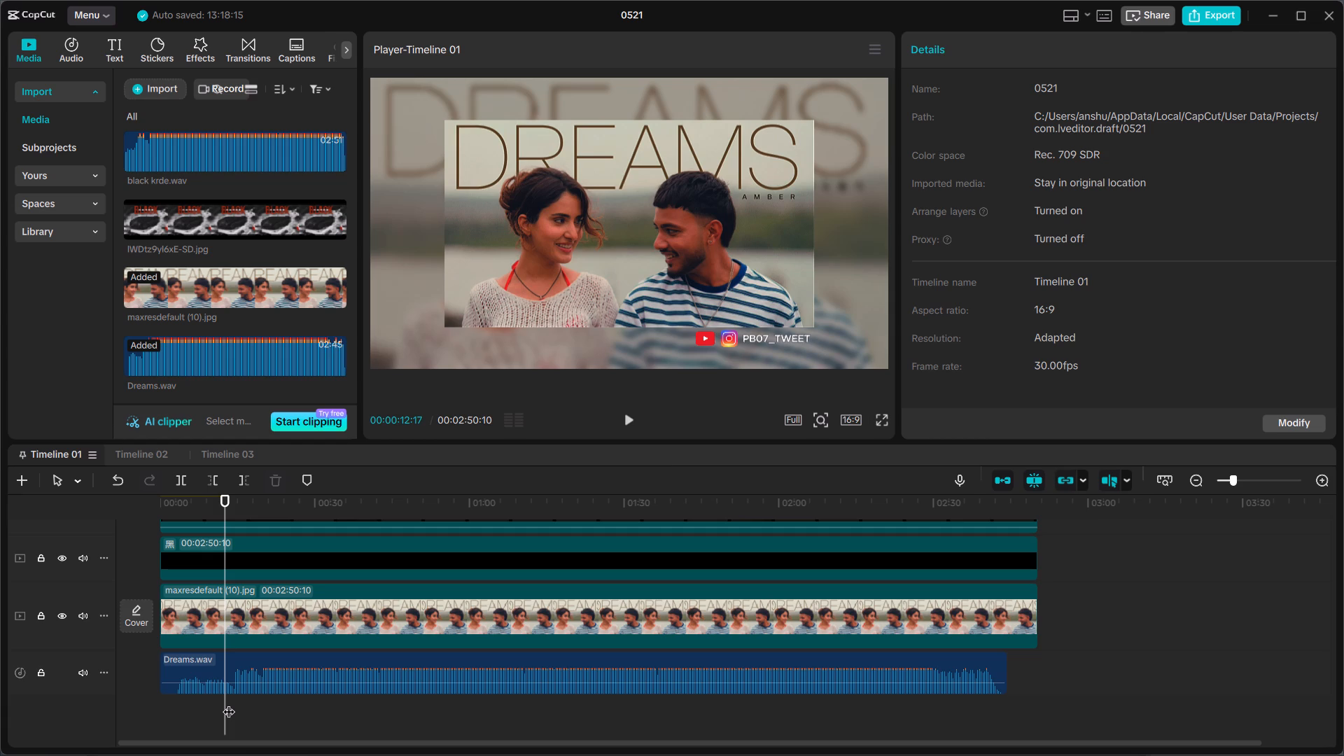
pyautogui.press('space')
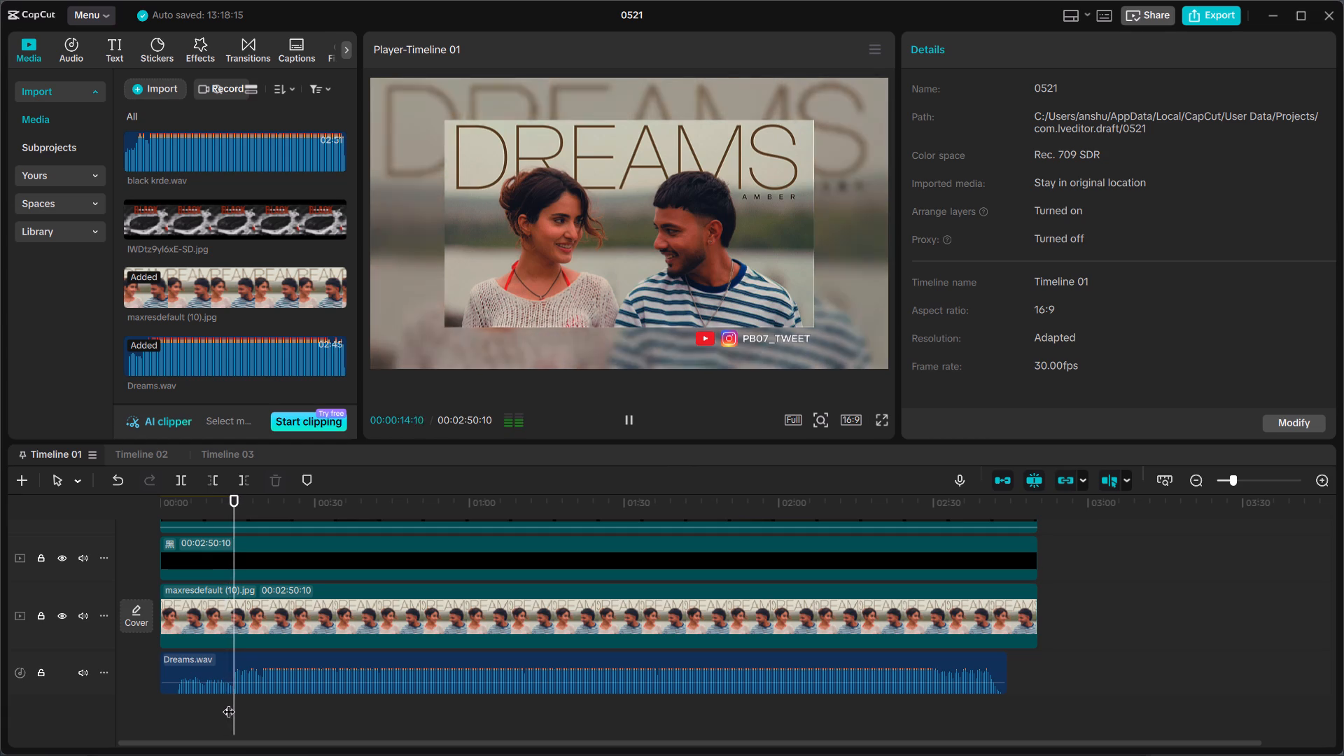
pyautogui.press('space')
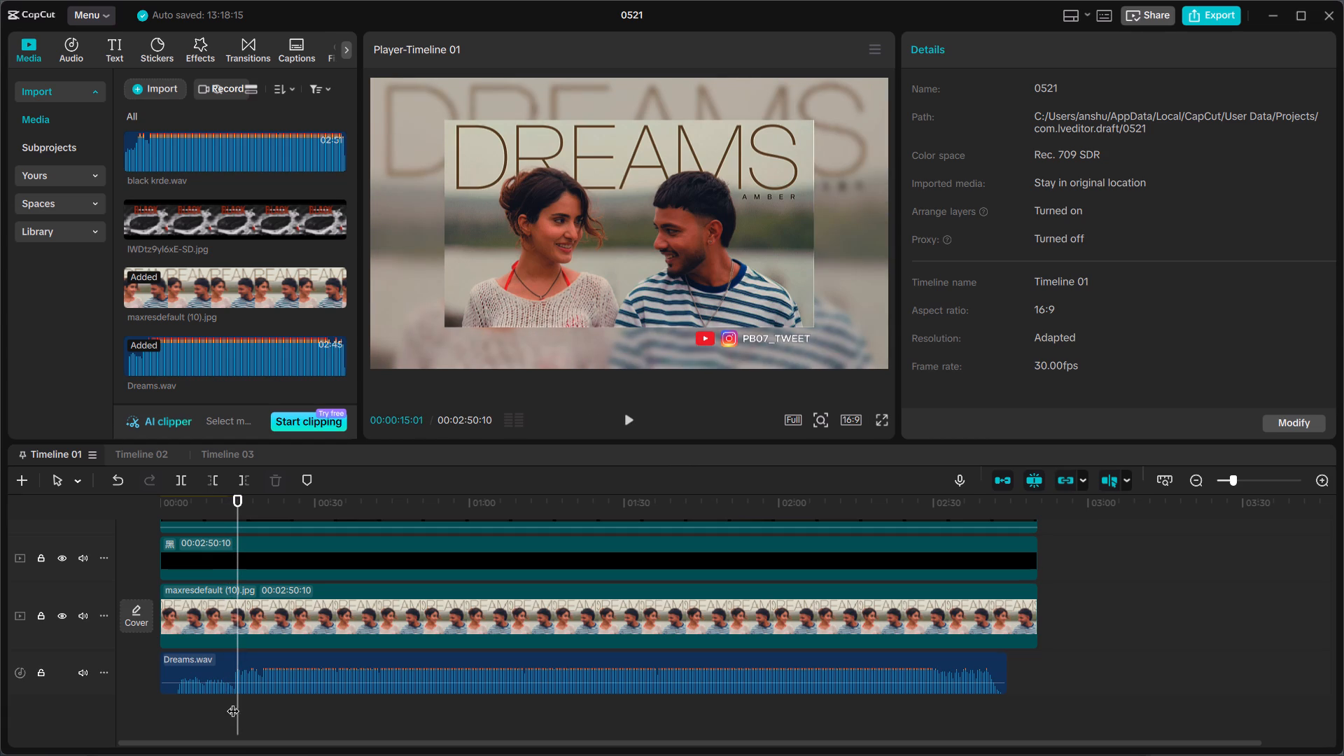
pyautogui.click(231, 708)
pyautogui.press('space')
pyautogui.press('space')
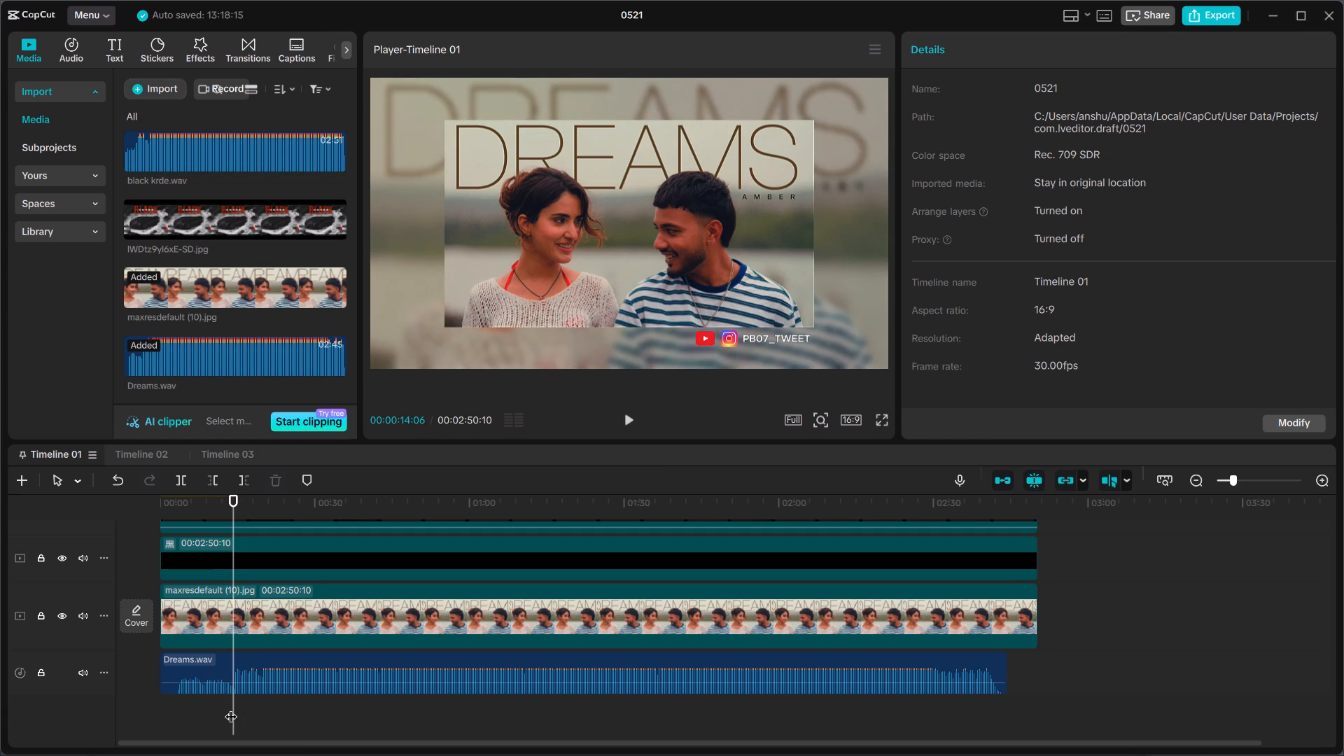
pyautogui.click(234, 686)
pyautogui.moveTo(233, 708); pyautogui.dragTo(233, 709)
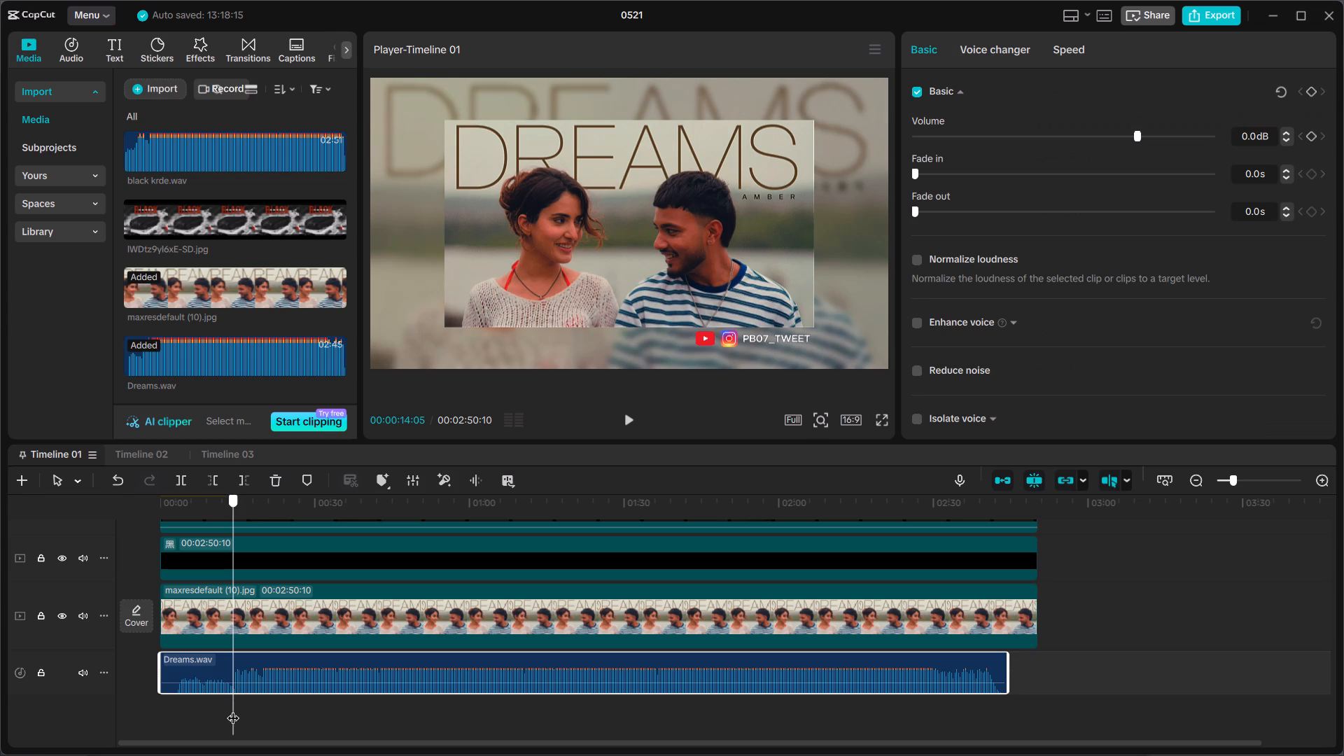
pyautogui.moveTo(233, 709); pyautogui.dragTo(231, 714)
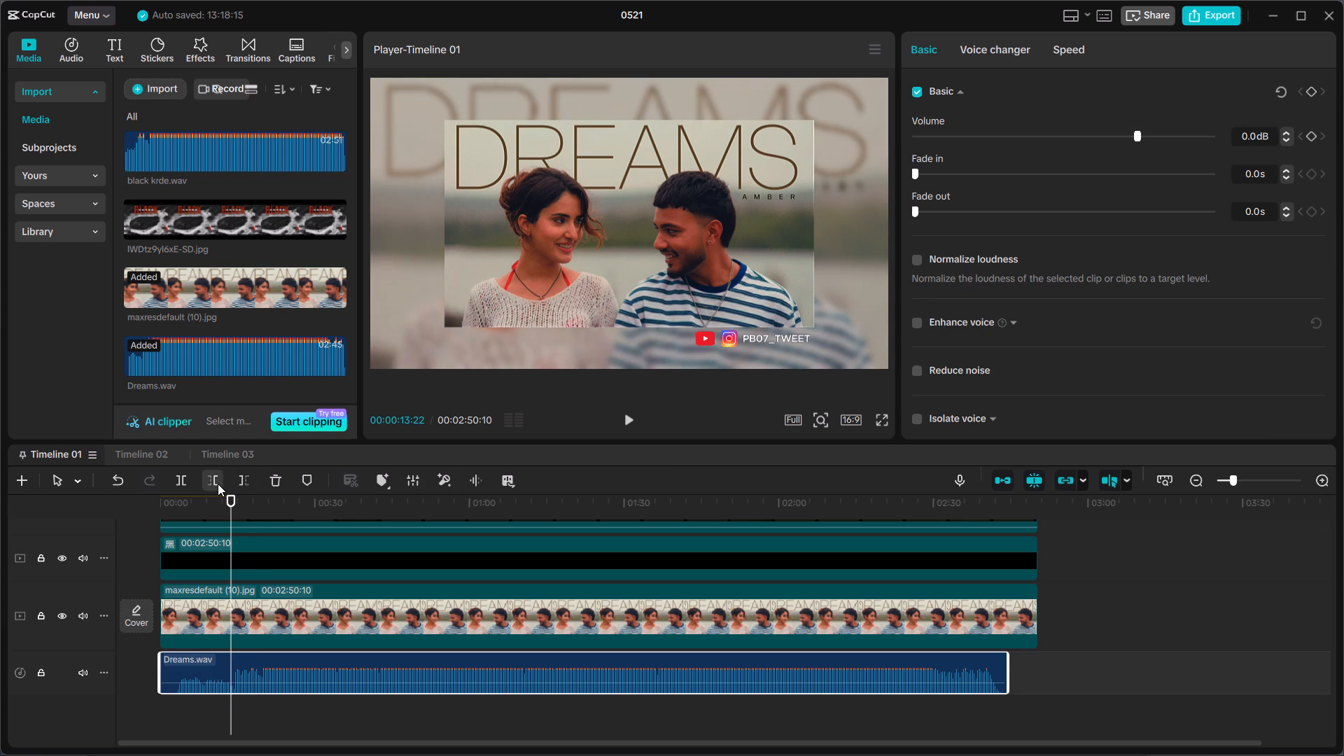
pyautogui.click(242, 485)
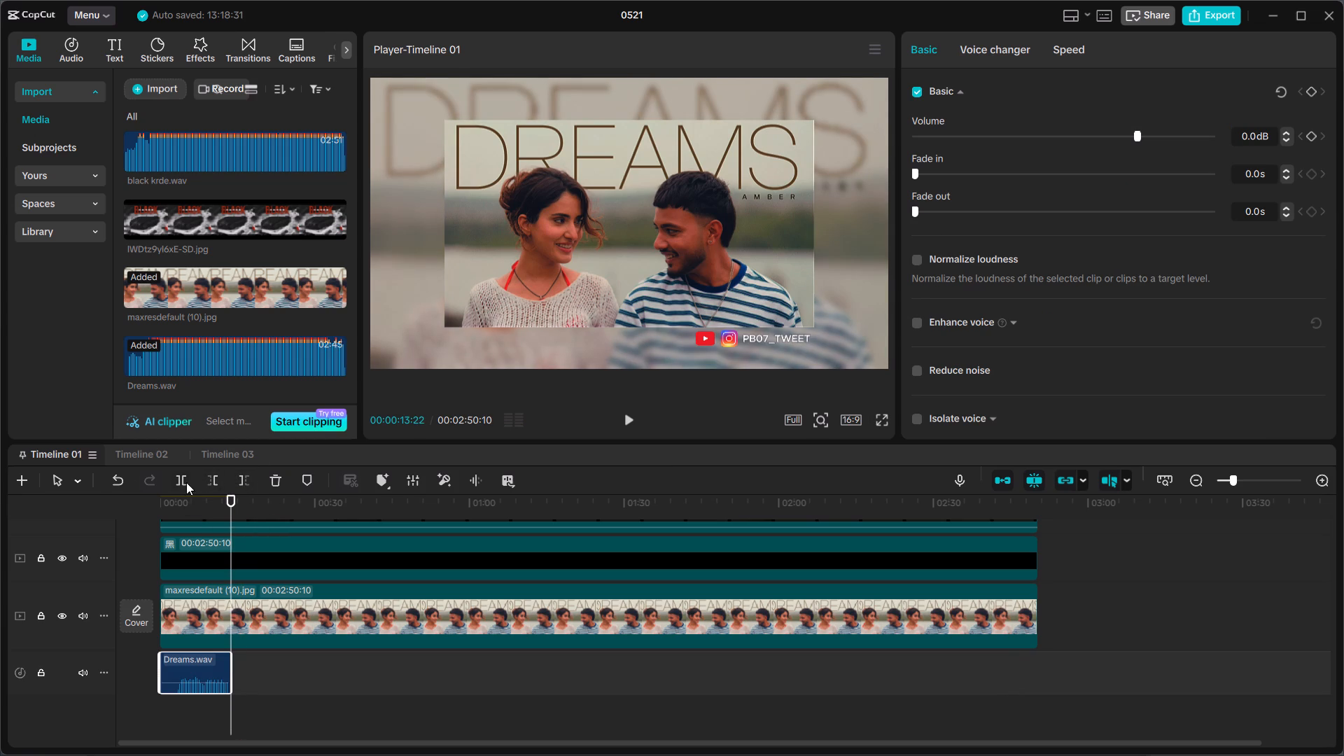
pyautogui.click(118, 482)
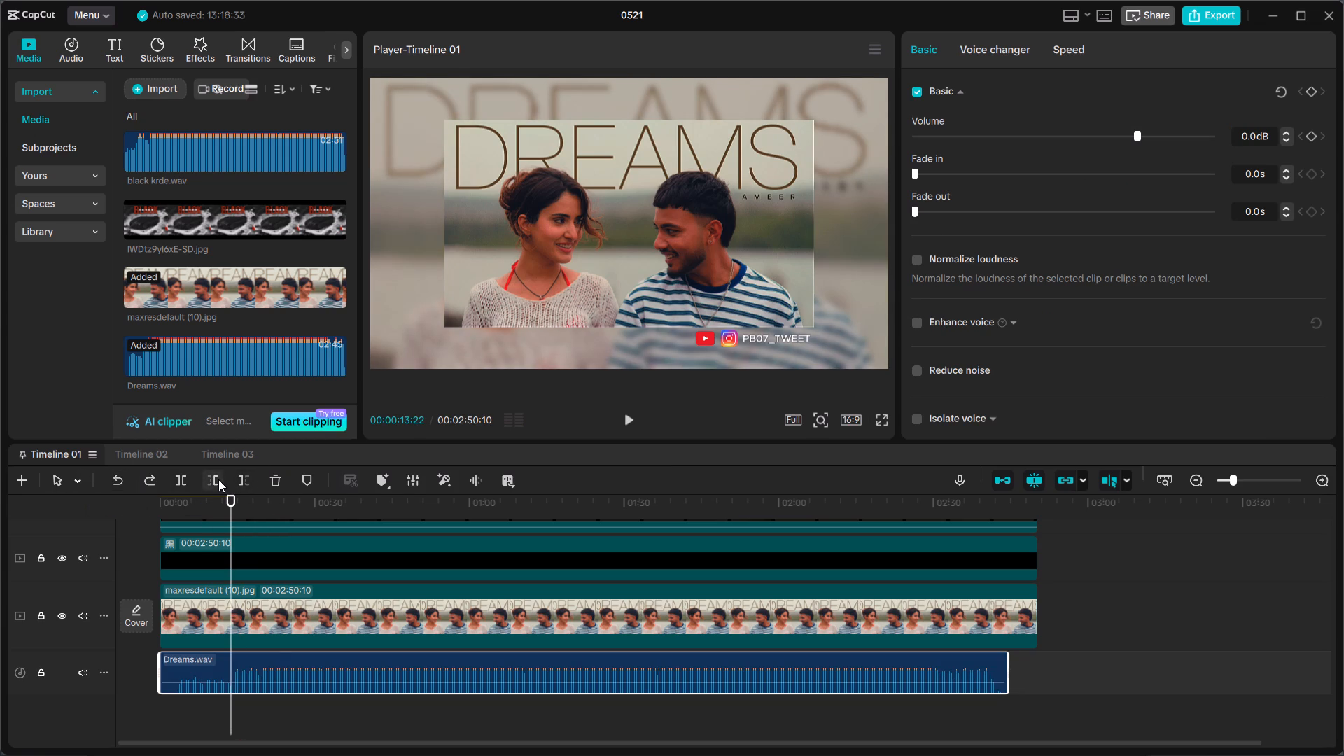
pyautogui.click(211, 479)
pyautogui.moveTo(274, 662); pyautogui.dragTo(197, 659)
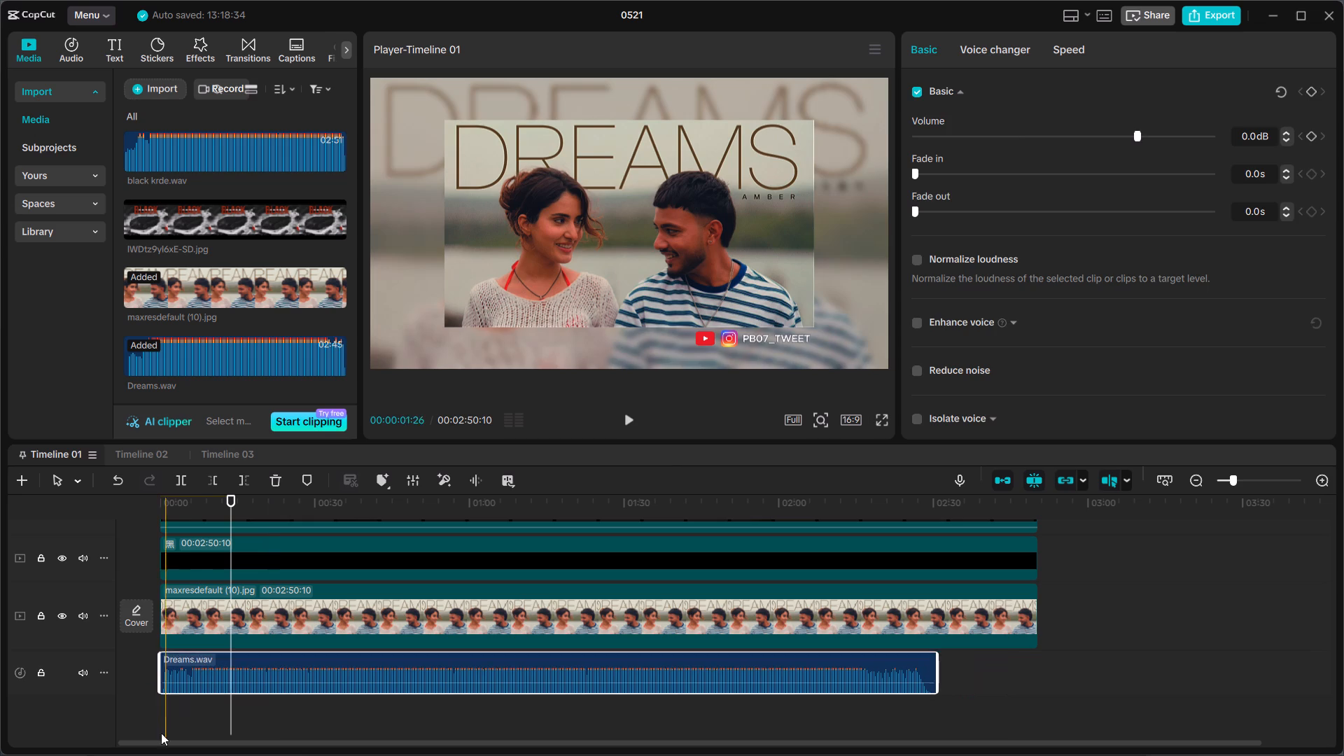
# Add a fade-in to the start of the Dreams.wav clip and play the timeline from the beginning to check it.
pyautogui.click(161, 734)
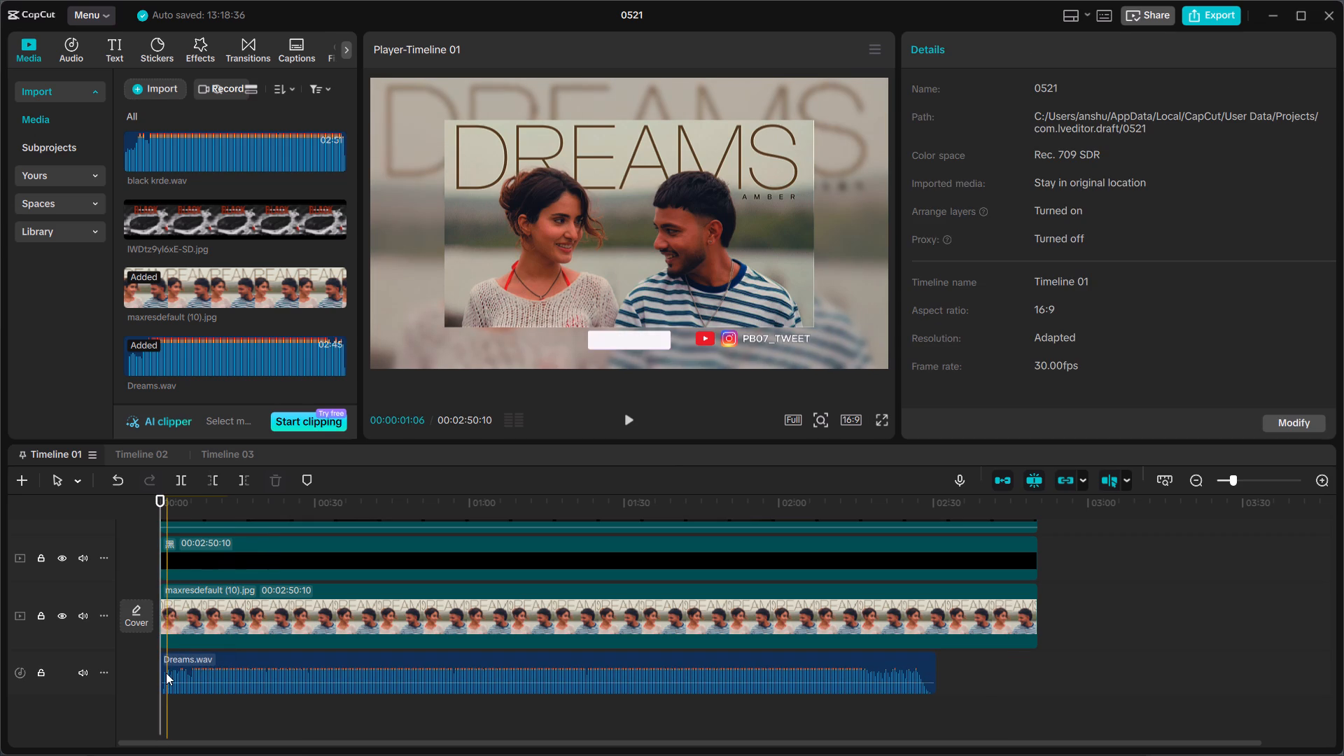
pyautogui.click(152, 672)
pyautogui.moveTo(167, 669); pyautogui.dragTo(192, 666)
pyautogui.click(149, 674)
pyautogui.press('space')
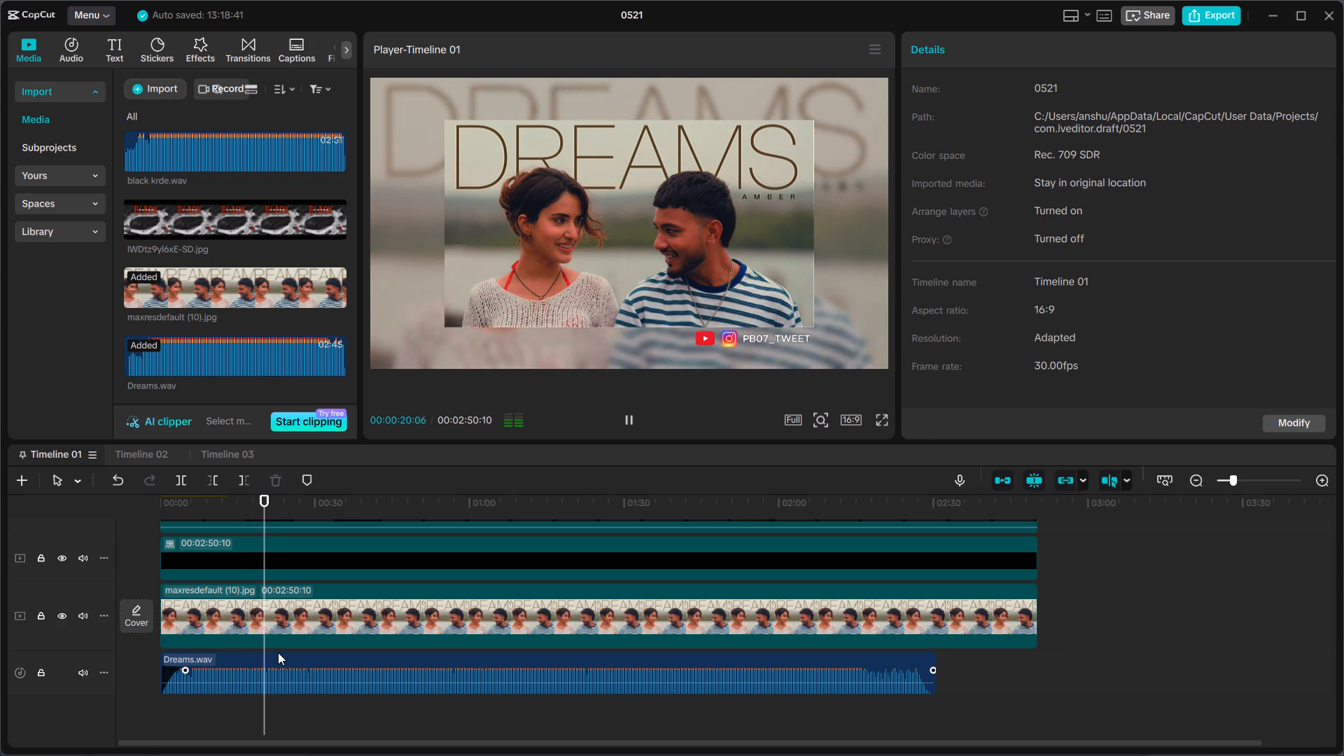
pyautogui.scroll(-1, 278, 652)
pyautogui.scroll(-3, 494, 684)
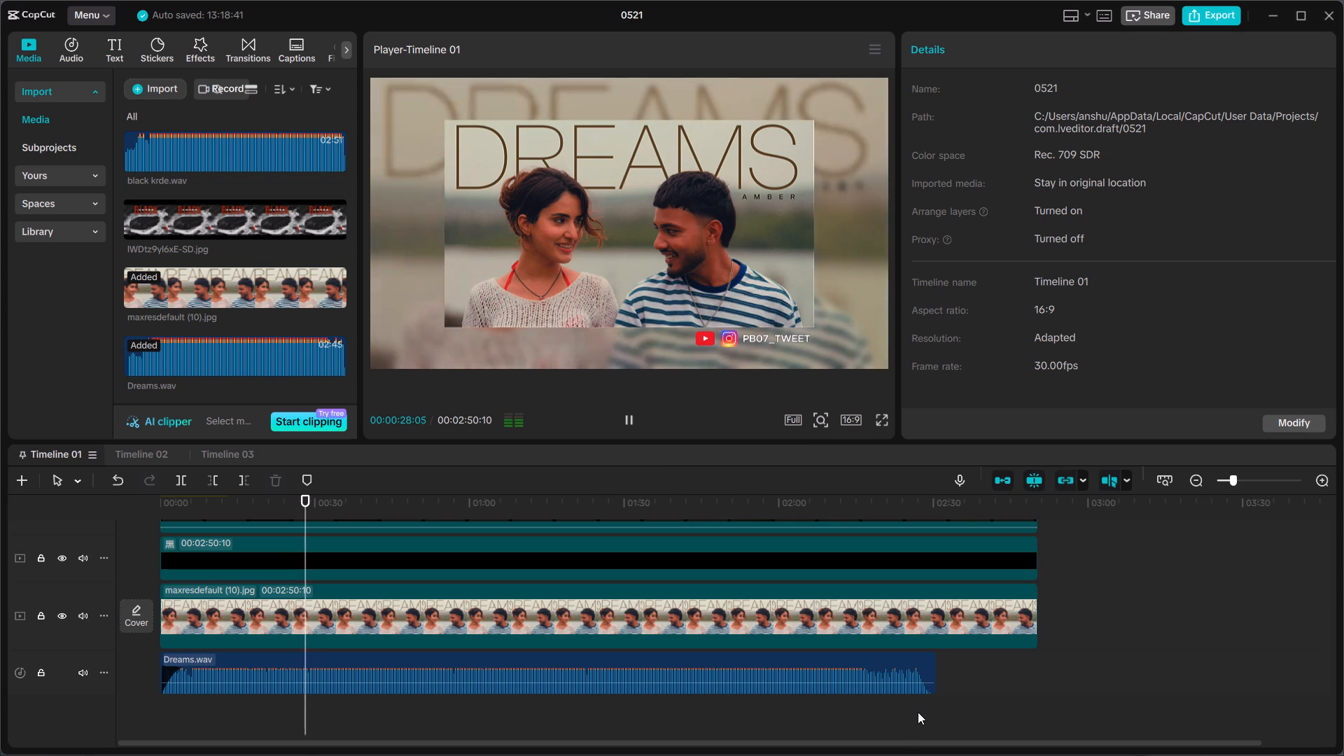
pyautogui.press('space')
# Trim the ends of all timeline clips to the end of Dreams.wav at 00:02:30:20.
pyautogui.click(932, 697)
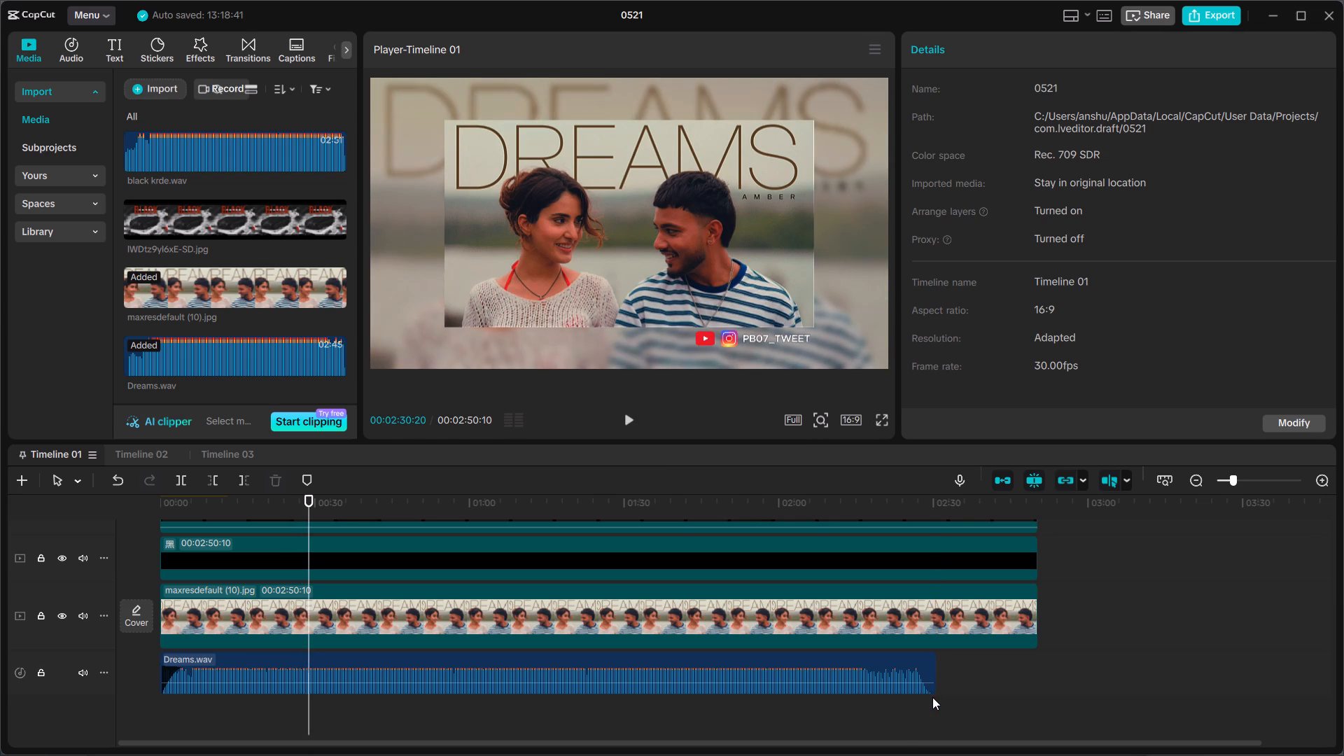
pyautogui.hotkey('ctrl', 'a')
pyautogui.click(244, 475)
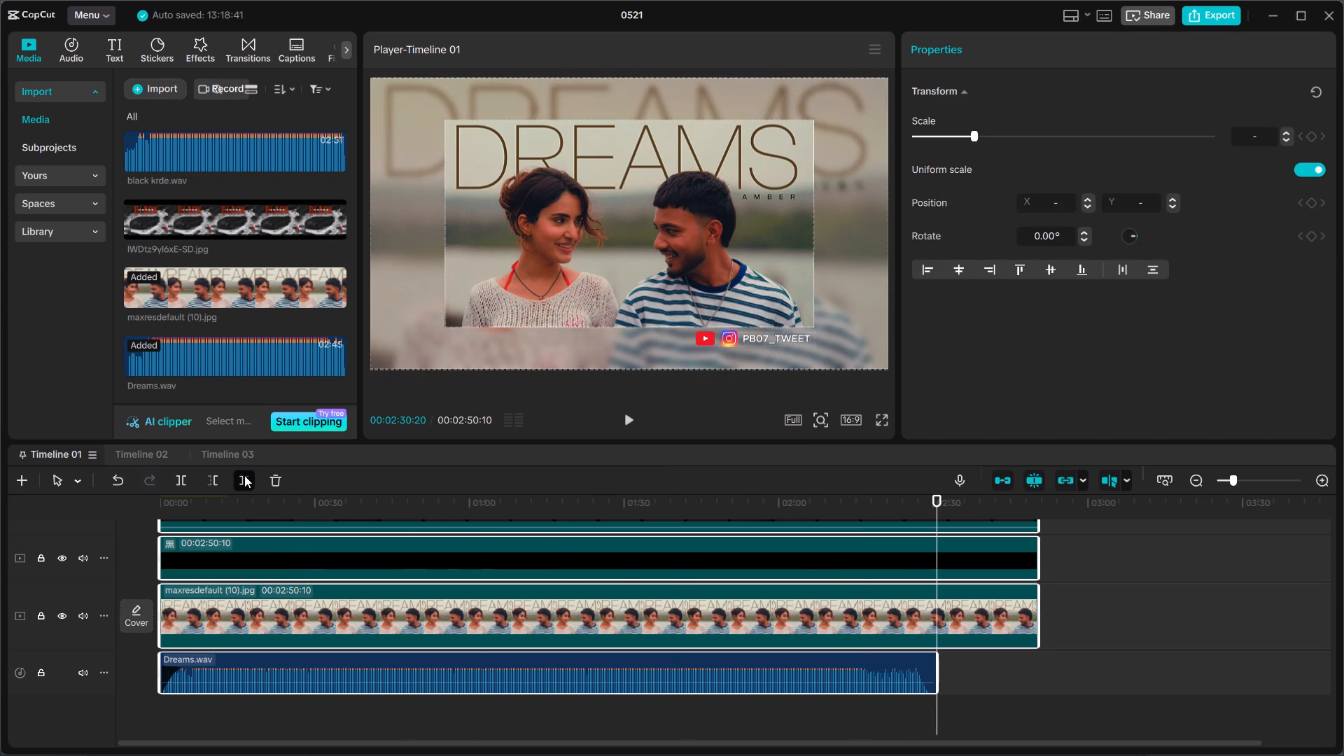
pyautogui.scroll(13, 1004, 610)
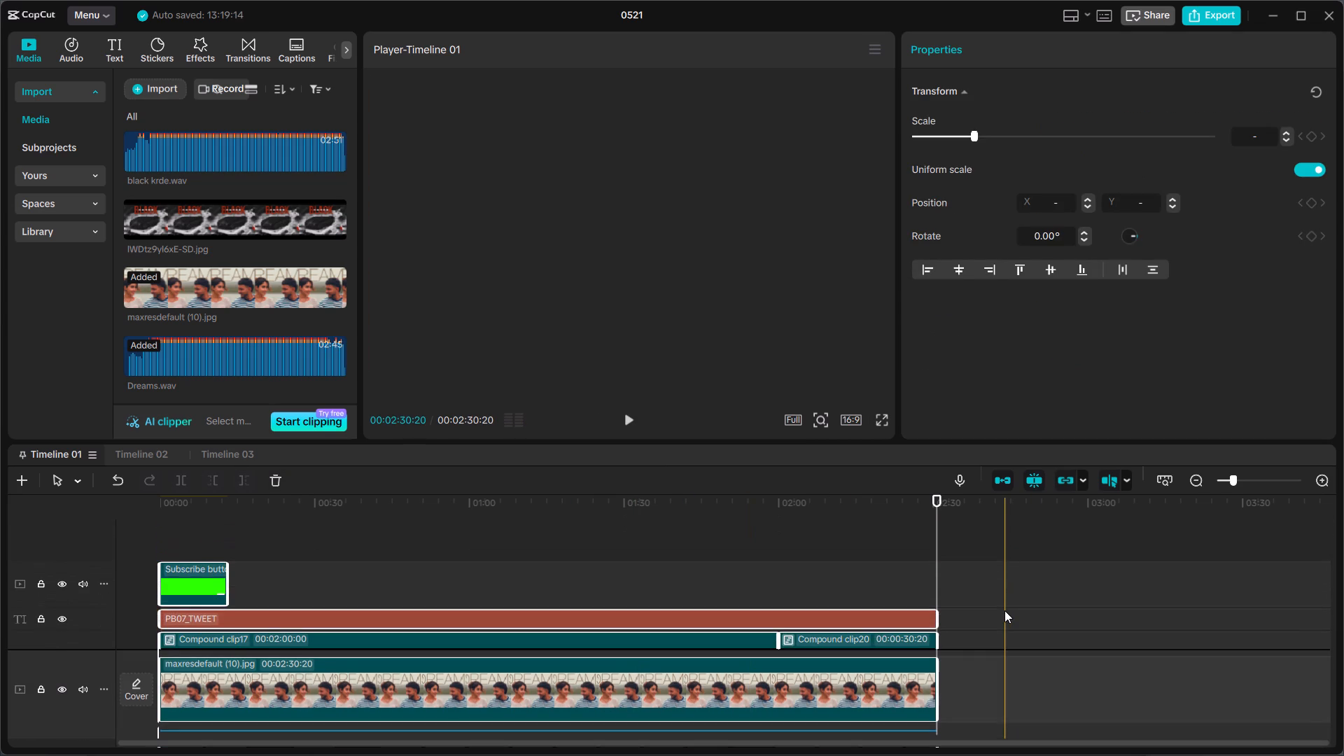
# Export the timeline as a video named Dreams, keeping the 1080P, H.264, mp4 and 30fps settings.
pyautogui.click(1211, 20)
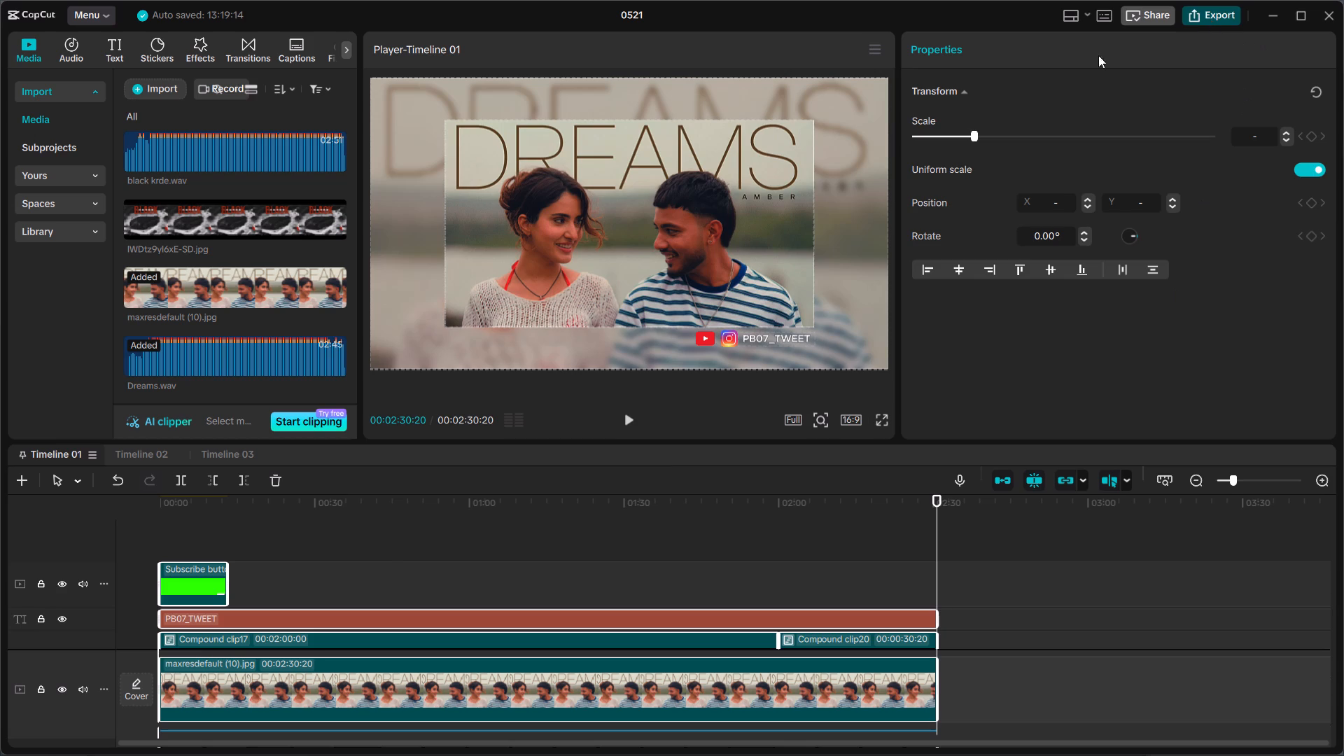
pyautogui.click(788, 185)
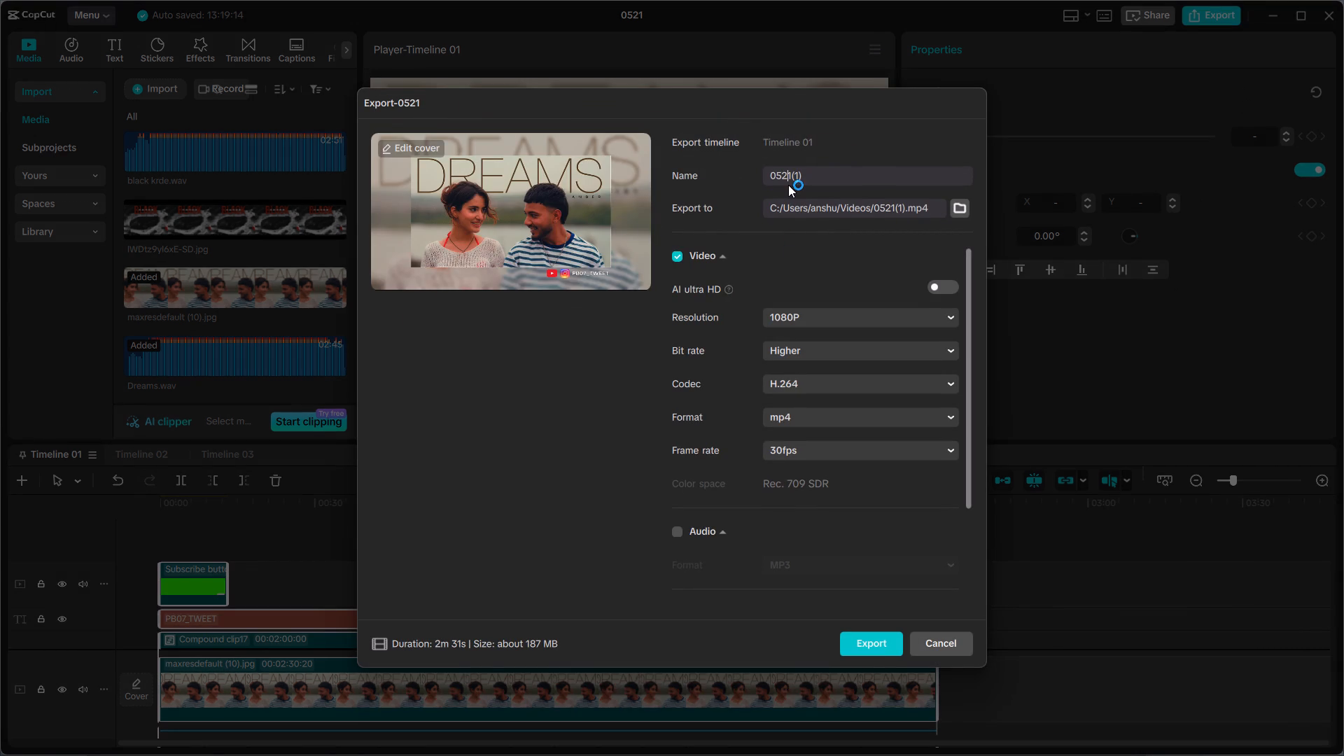
pyautogui.hotkey('ctrl', 'a')
pyautogui.hotkey('ctrl', 'v')
pyautogui.click(876, 639)
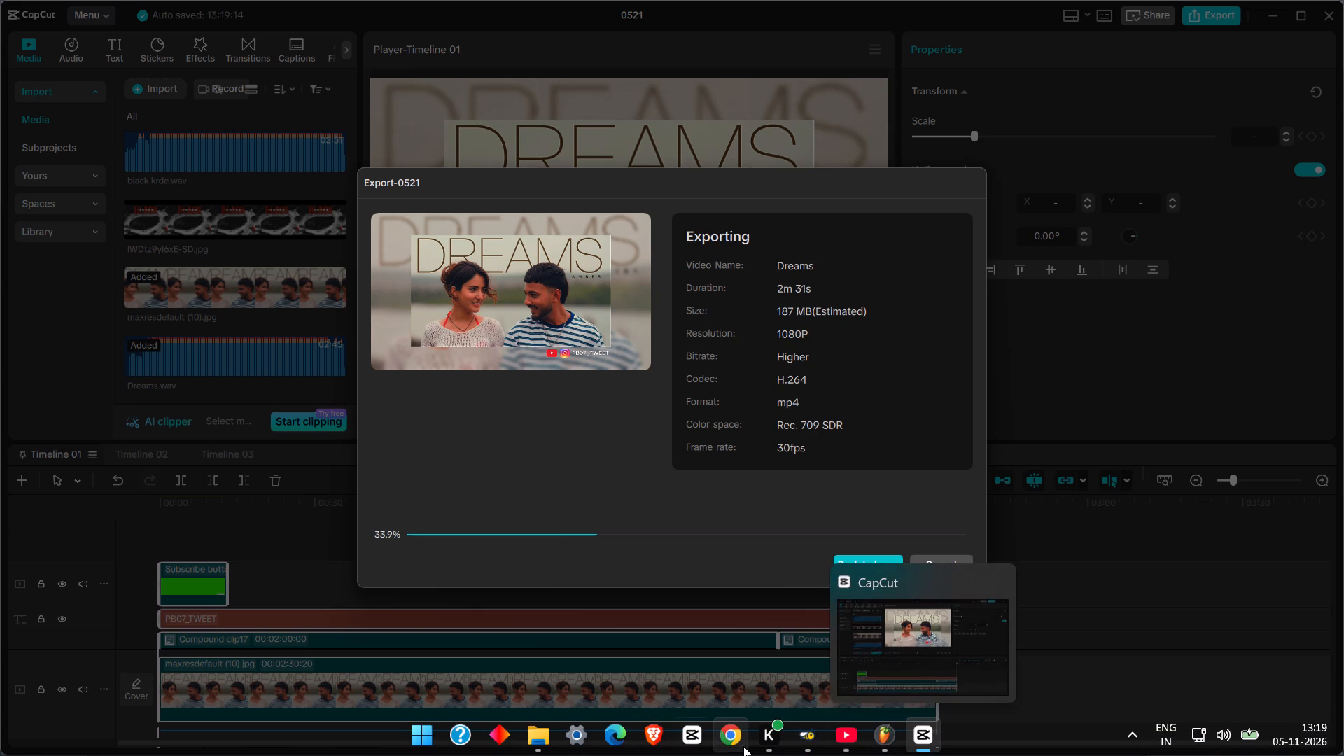
# Switch to Chrome and open YouTube.
pyautogui.click(738, 743)
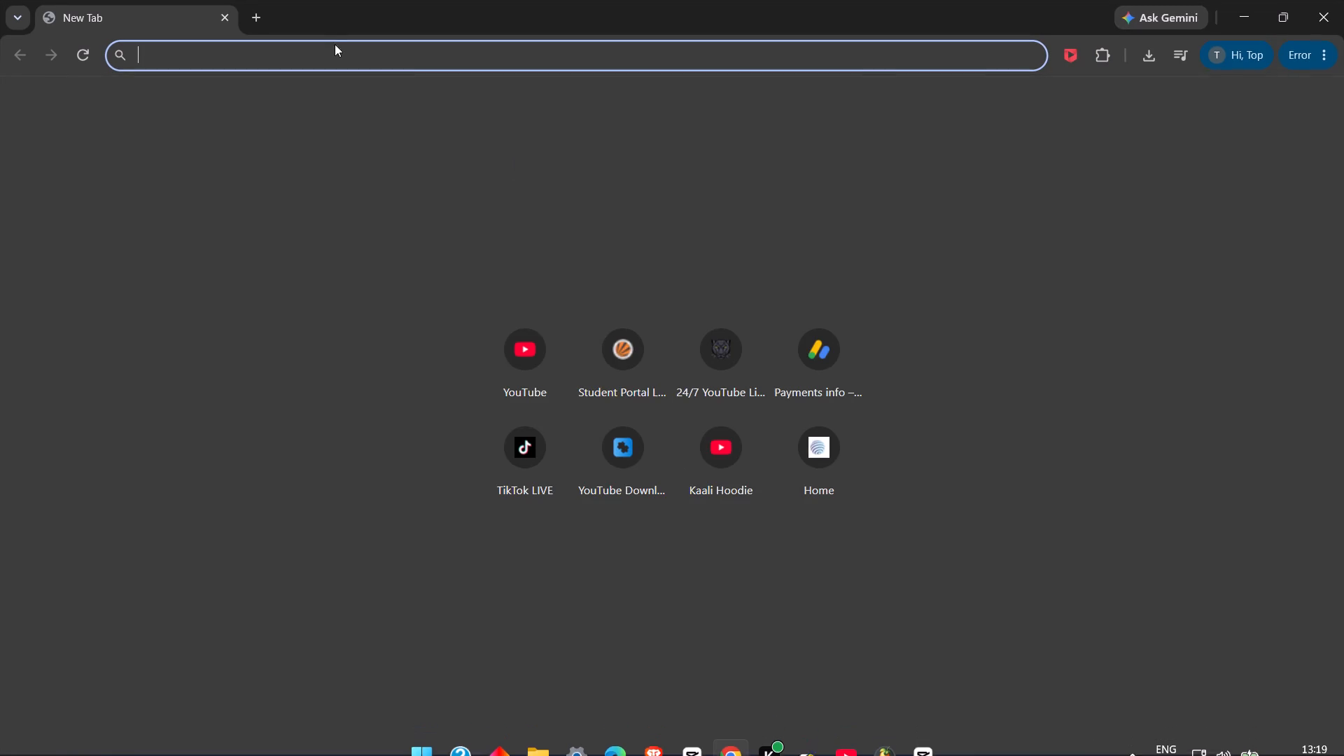
pyautogui.click(535, 353)
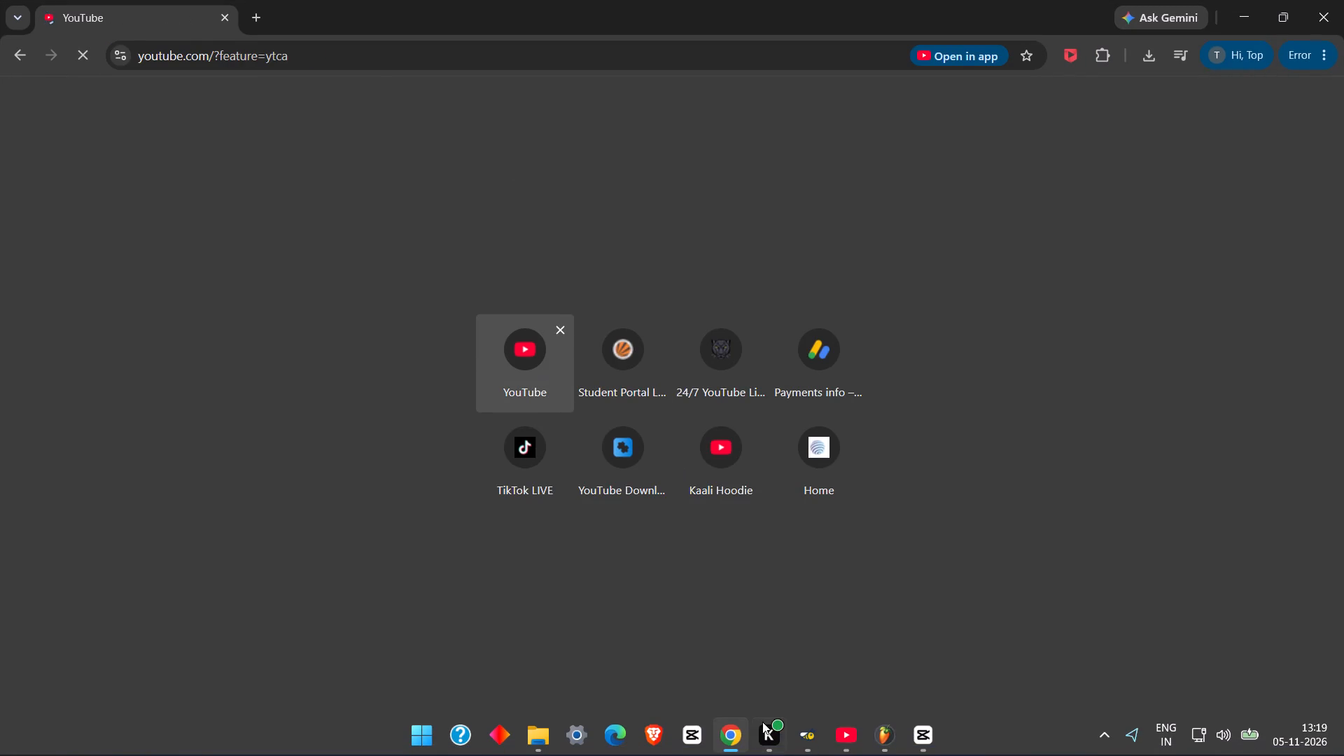
# Switch to the YouTube app and copy "Dreams - Amber" from the song video's title.
pyautogui.click(839, 728)
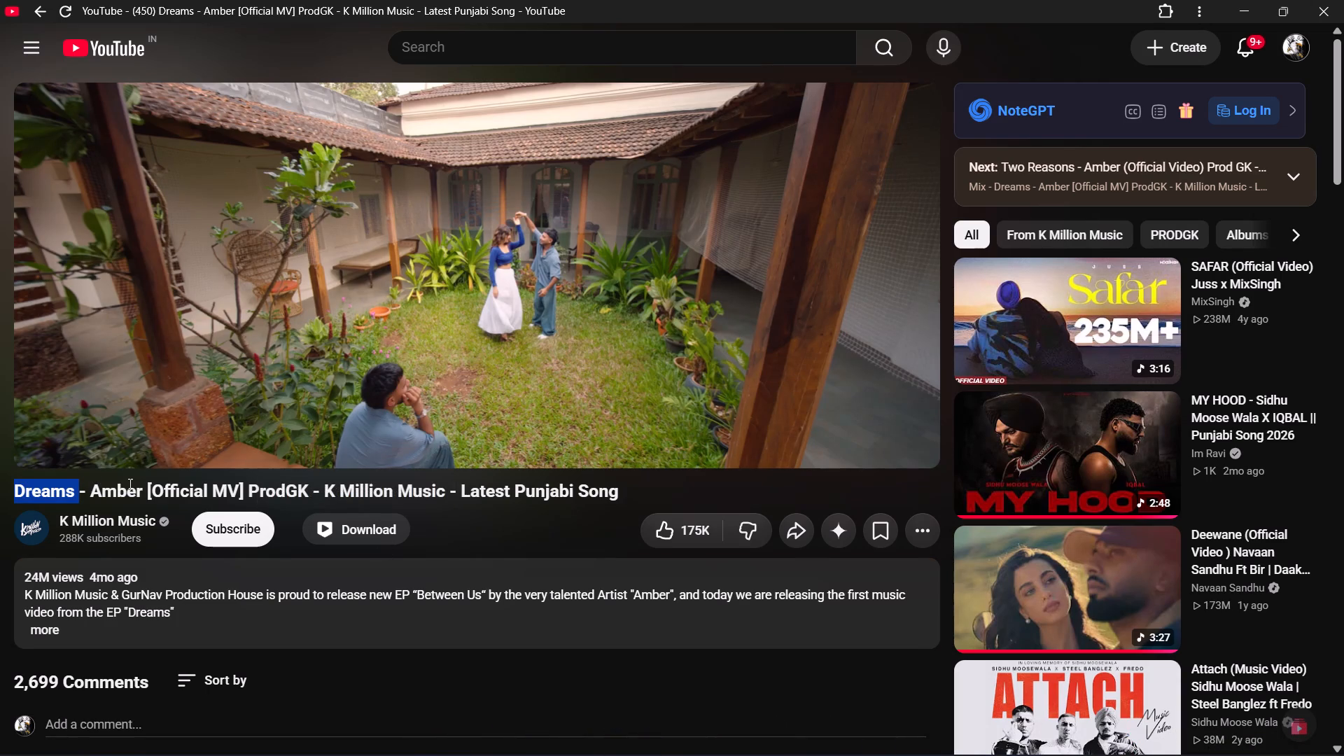
pyautogui.moveTo(142, 491); pyautogui.dragTo(0, 492)
pyautogui.hotkey('ctrl', 'c')
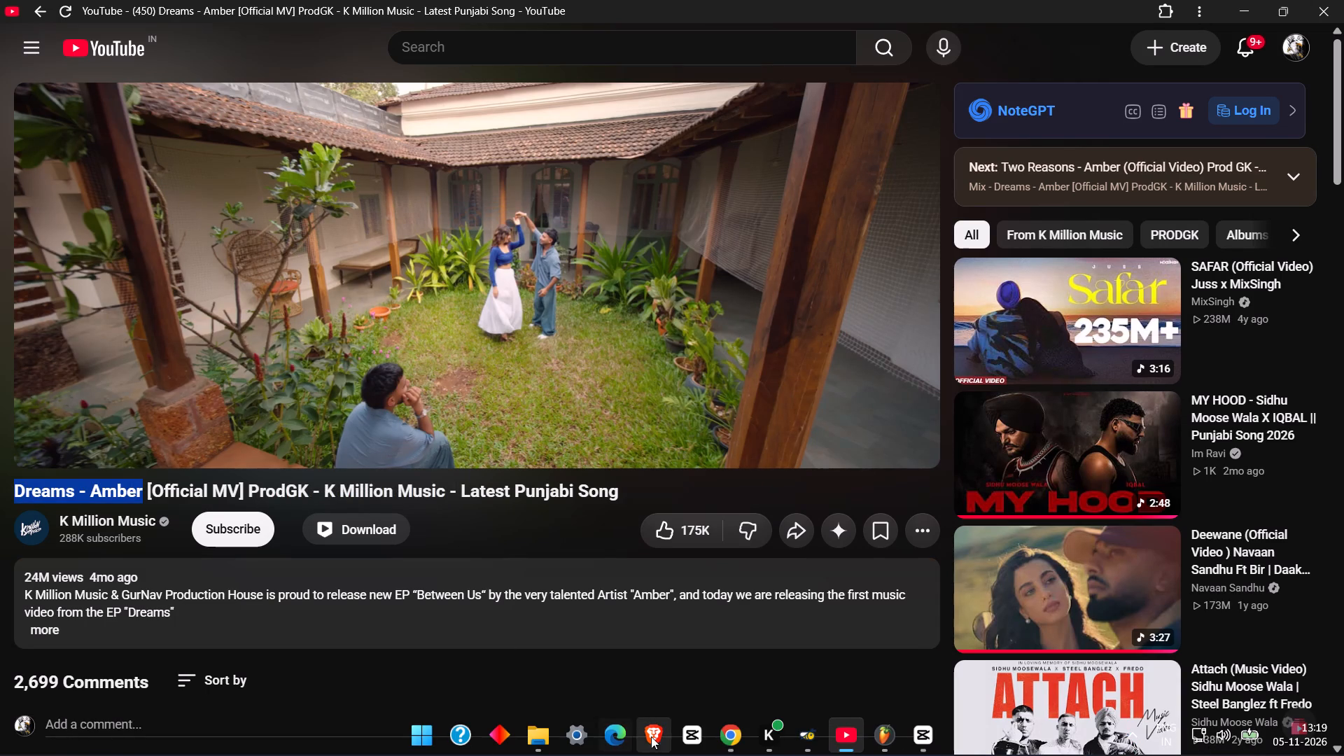
# Return to YouTube in Chrome and open the Upload videos dialog in YouTube Studio.
pyautogui.click(740, 731)
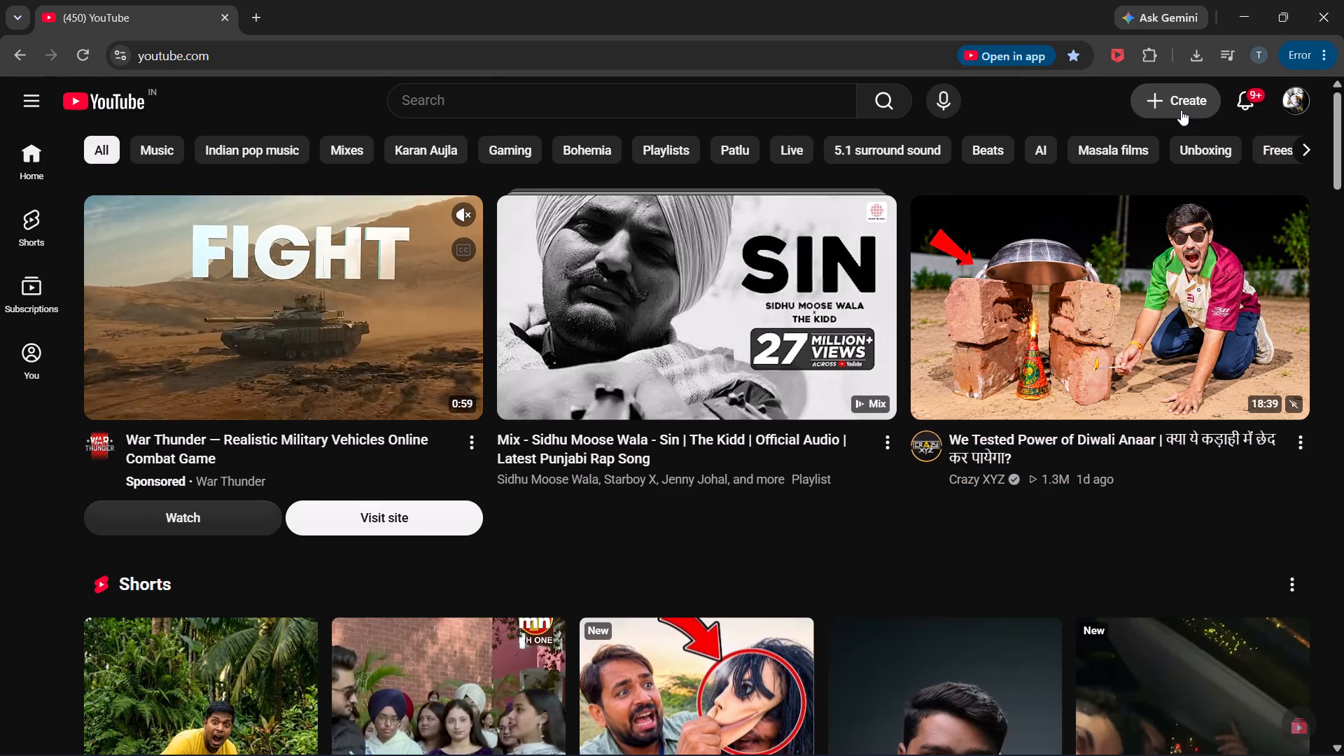
pyautogui.click(1181, 110)
pyautogui.click(1161, 144)
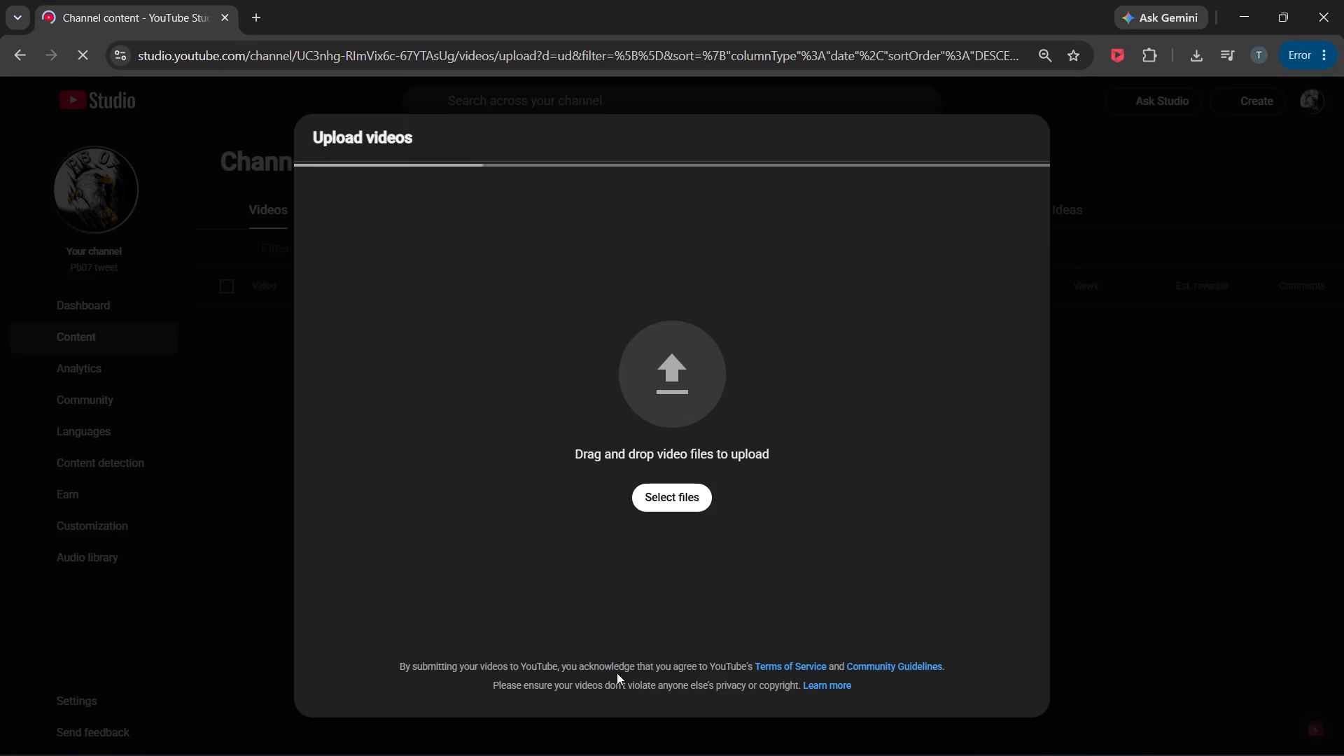
# Switch back to CapCut to check the progress of the Dreams video export.
pyautogui.click(918, 729)
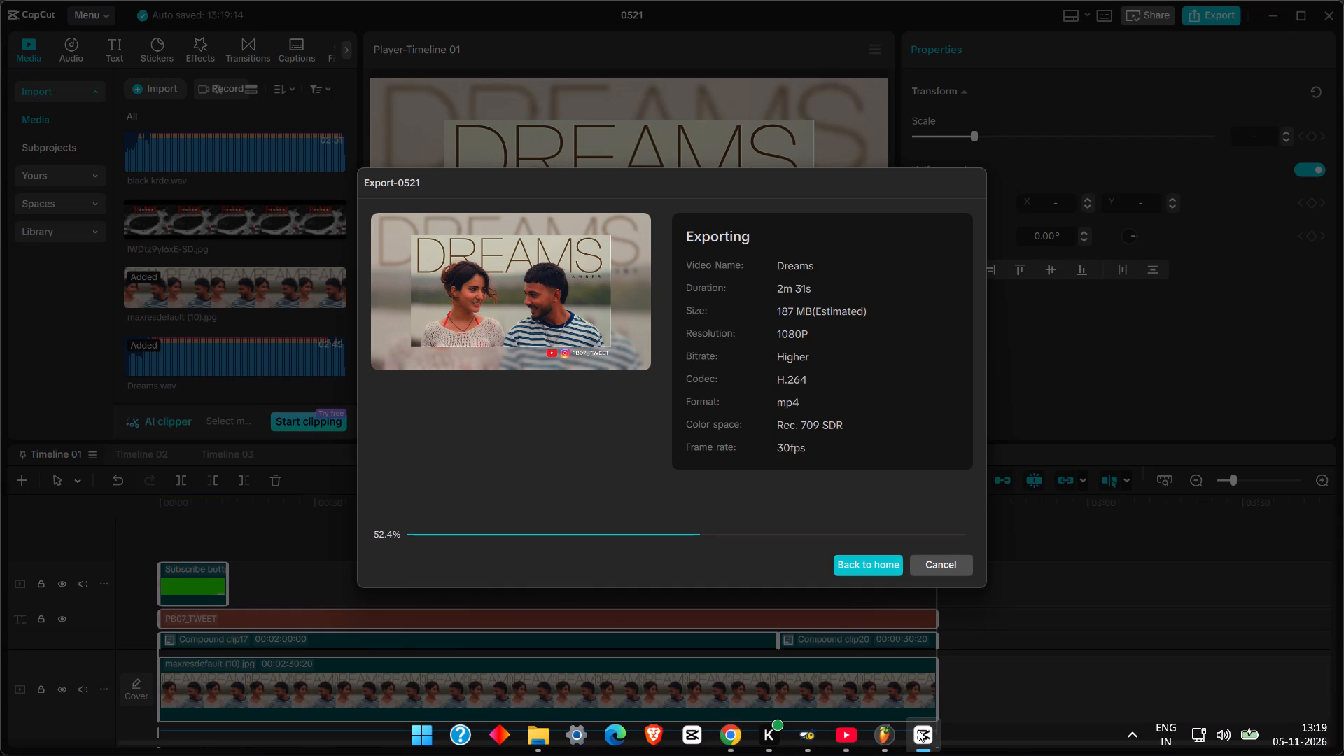